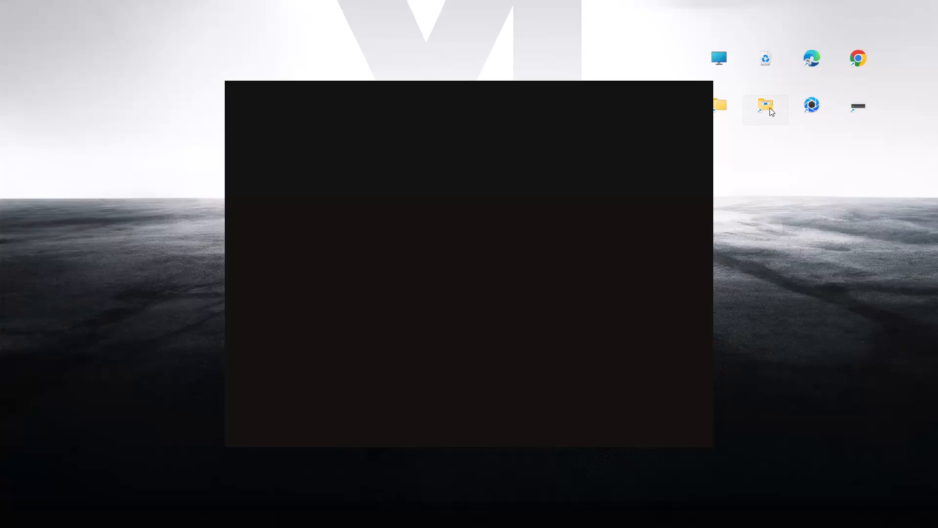
# Launch CapCut from the SOFTWARES folder on drive D.
pyautogui.click(649, 283)
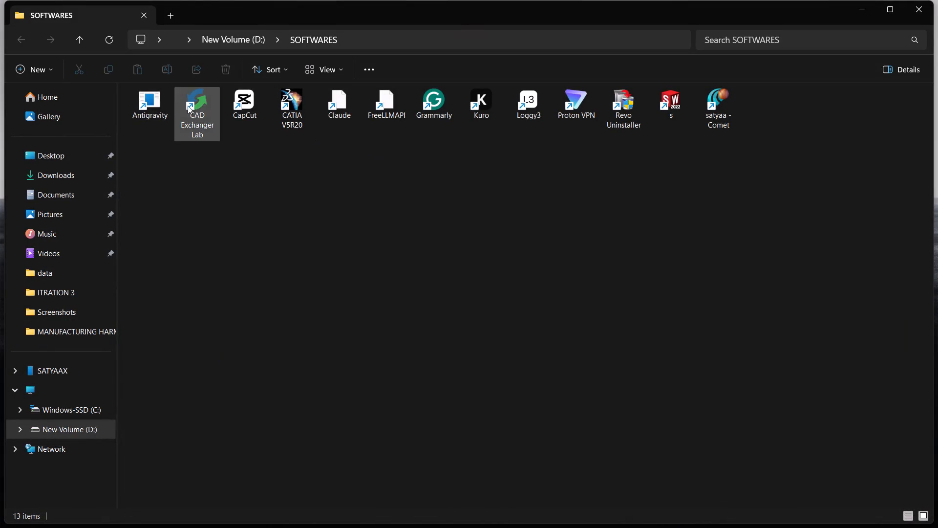
pyautogui.click(657, 191)
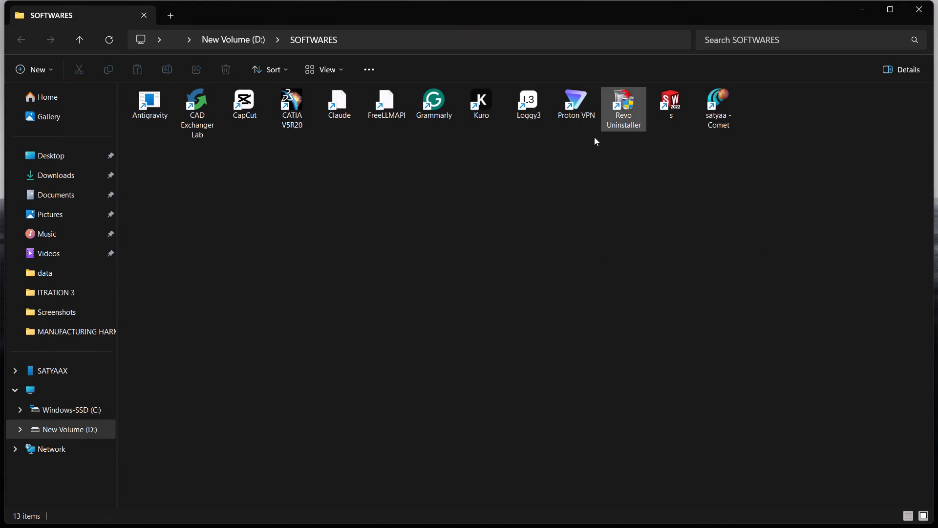
pyautogui.click(717, 182)
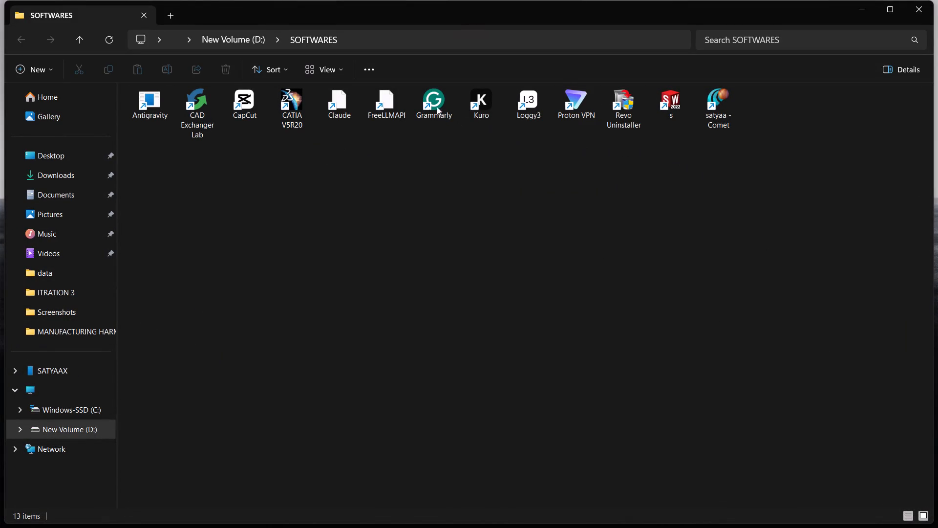
pyautogui.doubleClick(254, 100)
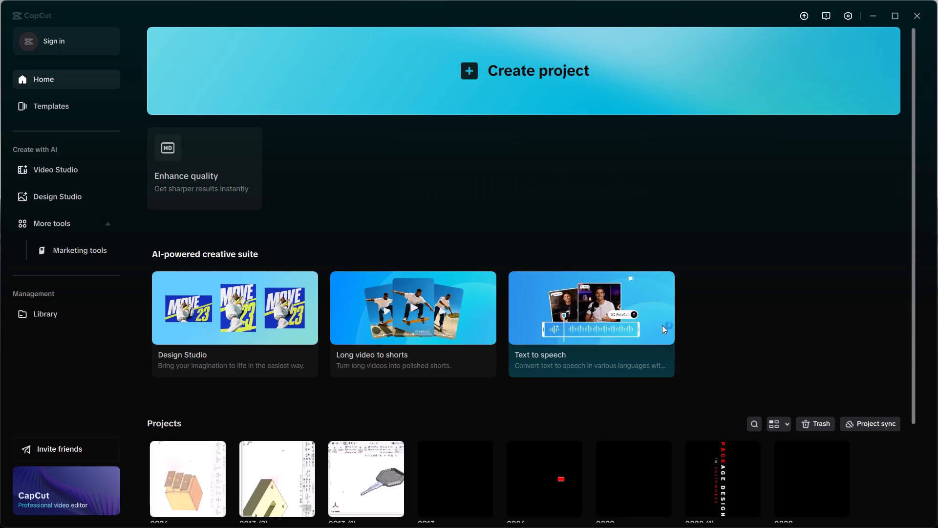
# Create a new video project from the CapCut home screen.
pyautogui.scroll(-2, 412, 203)
pyautogui.scroll(3, 410, 226)
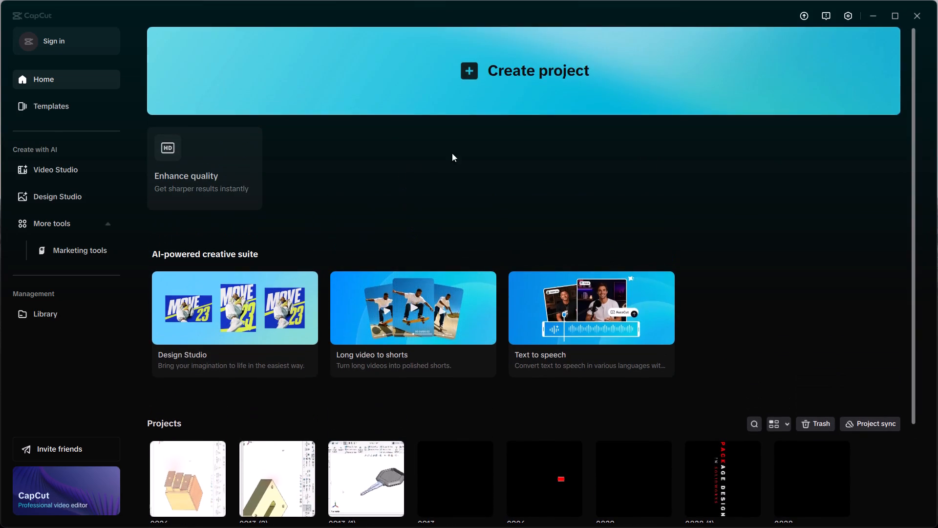
pyautogui.click(516, 96)
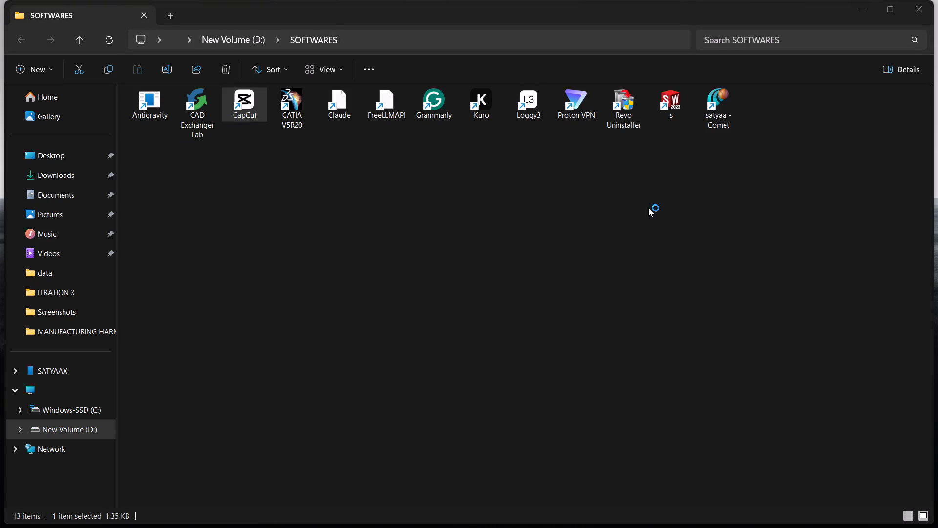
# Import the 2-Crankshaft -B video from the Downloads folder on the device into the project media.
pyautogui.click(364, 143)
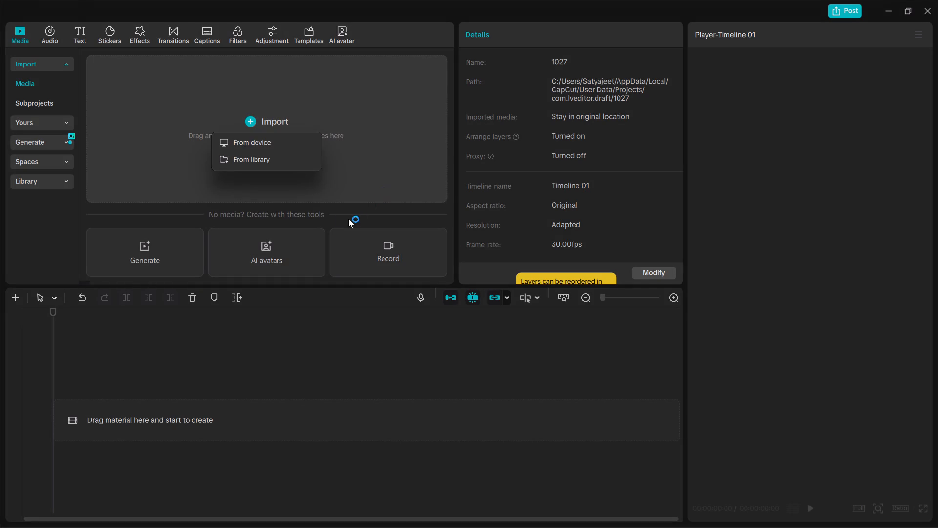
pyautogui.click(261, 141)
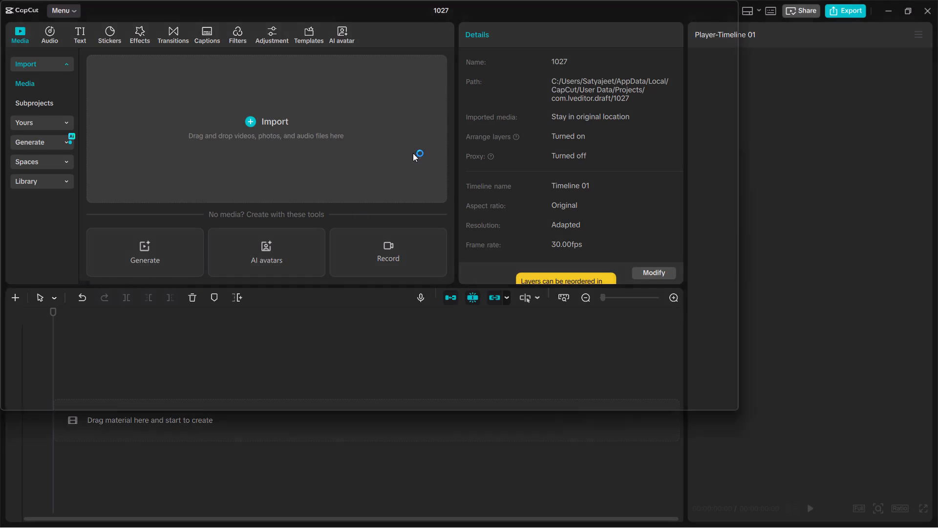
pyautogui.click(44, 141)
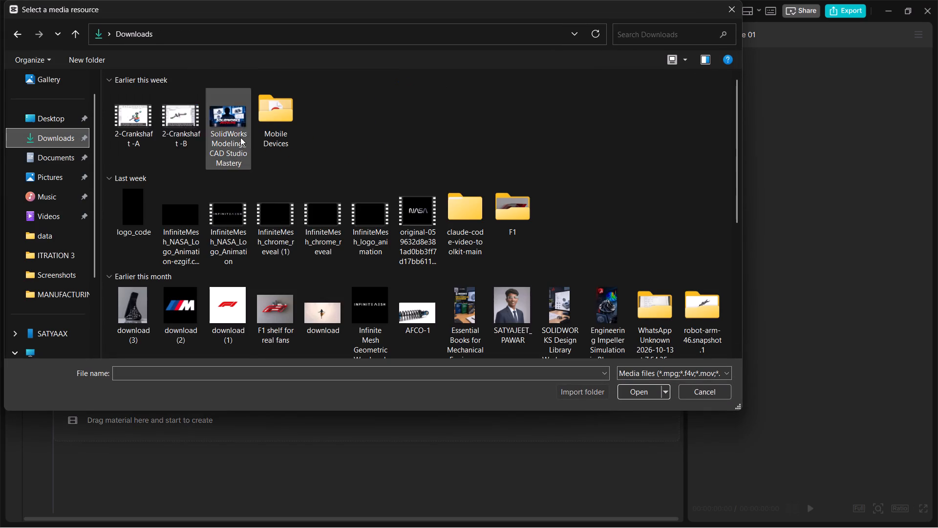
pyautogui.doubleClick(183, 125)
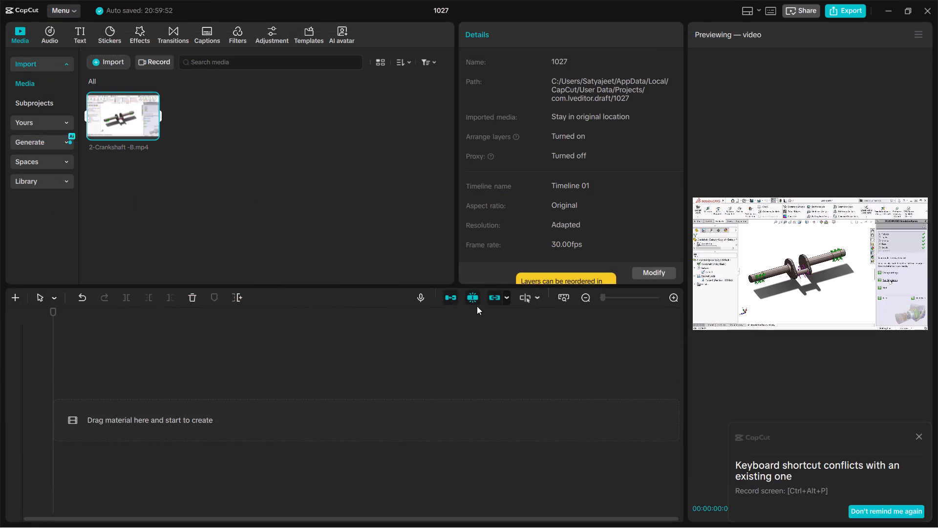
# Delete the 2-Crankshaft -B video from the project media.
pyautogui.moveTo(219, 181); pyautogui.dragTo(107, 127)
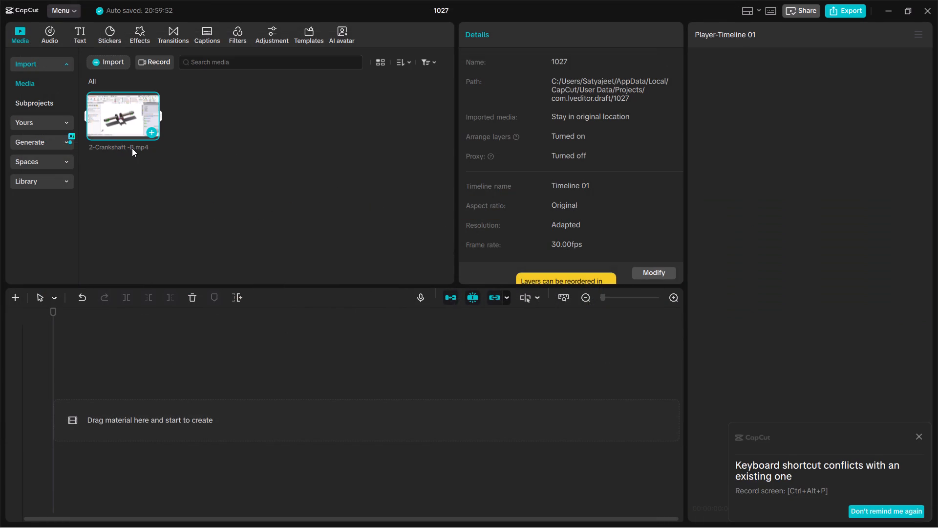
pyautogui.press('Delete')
# Import the 2-Crankshaft -A video from the Downloads folder on the device into the project media.
pyautogui.click(237, 143)
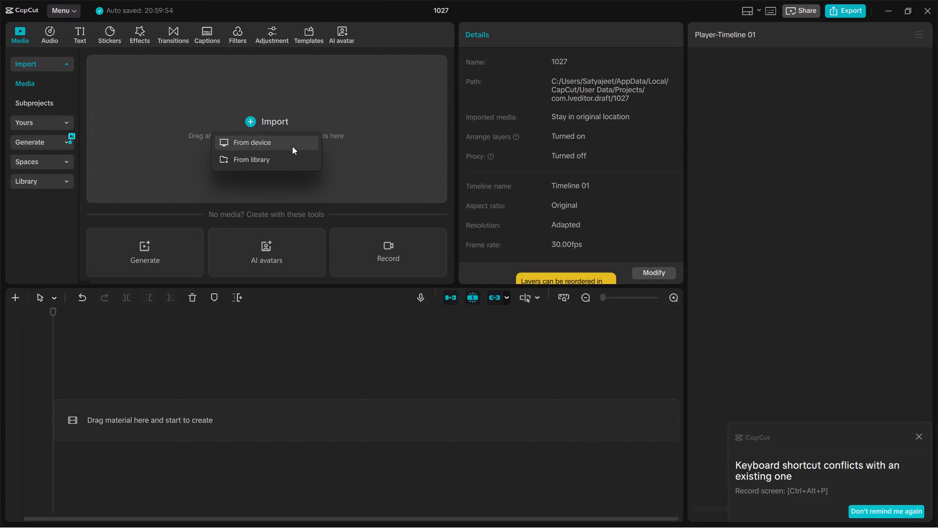
pyautogui.click(280, 139)
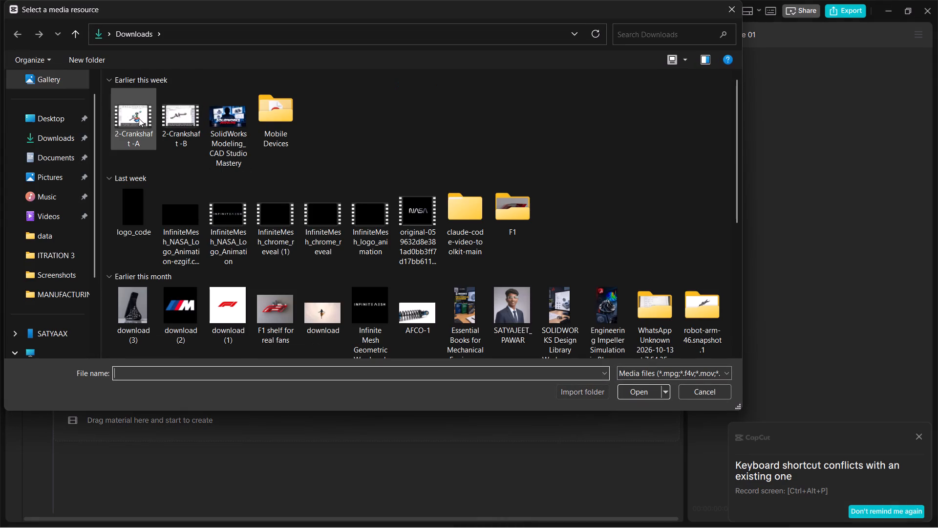
pyautogui.doubleClick(139, 118)
# Place the 2-Crankshaft -A clip on the main timeline track, starting at 00:00.
pyautogui.moveTo(123, 117); pyautogui.dragTo(211, 374)
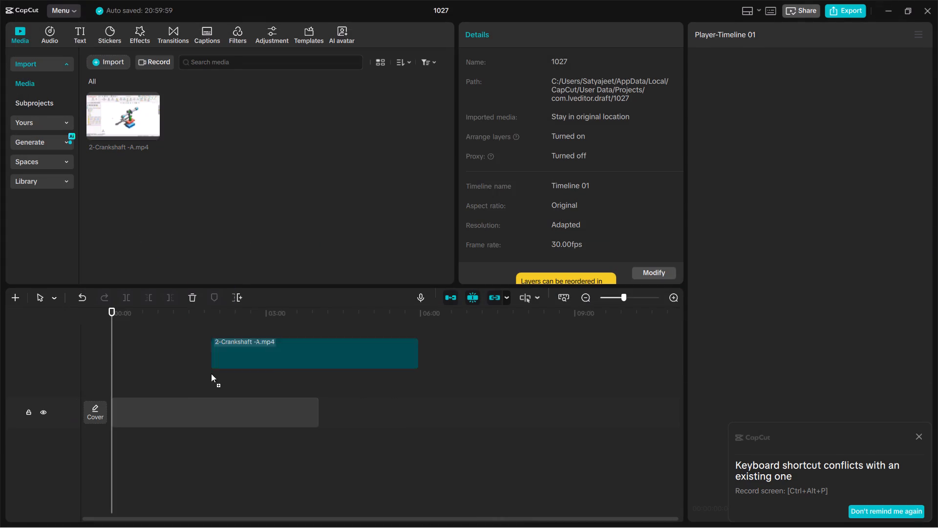
pyautogui.moveTo(211, 374); pyautogui.dragTo(130, 417)
# Preview about the first ten seconds of the 2-Crankshaft -A clip from the start, dismissing the keyboard shortcut notice.
pyautogui.click(168, 377)
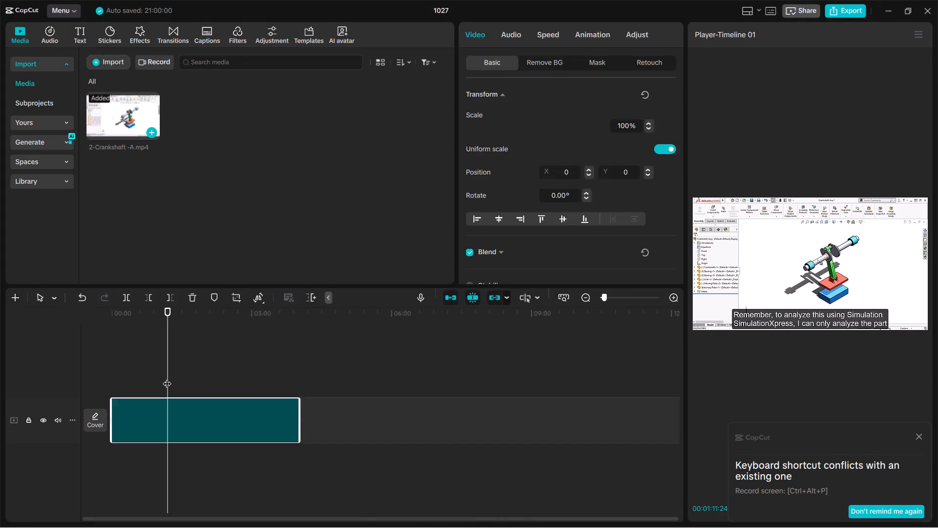
pyautogui.press('space')
pyautogui.moveTo(171, 379); pyautogui.dragTo(55, 384)
pyautogui.press('space')
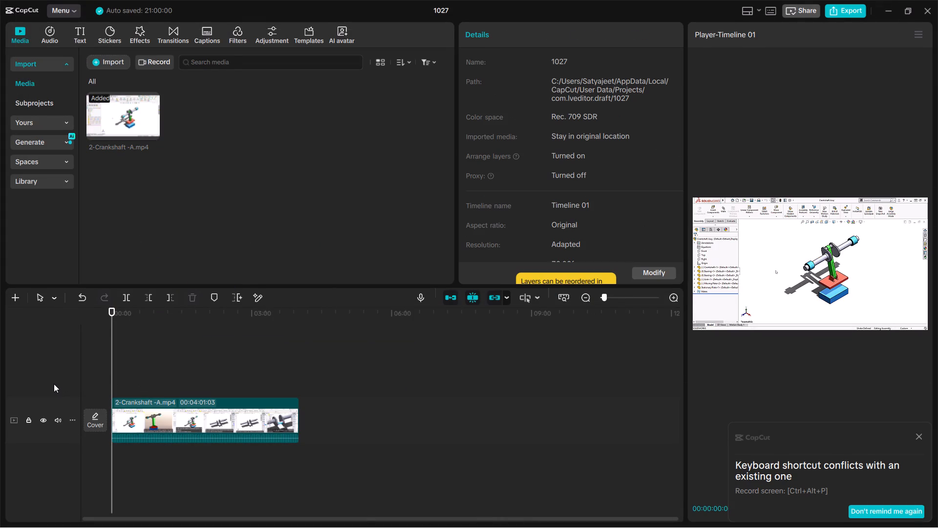
pyautogui.press('space')
pyautogui.press('space')
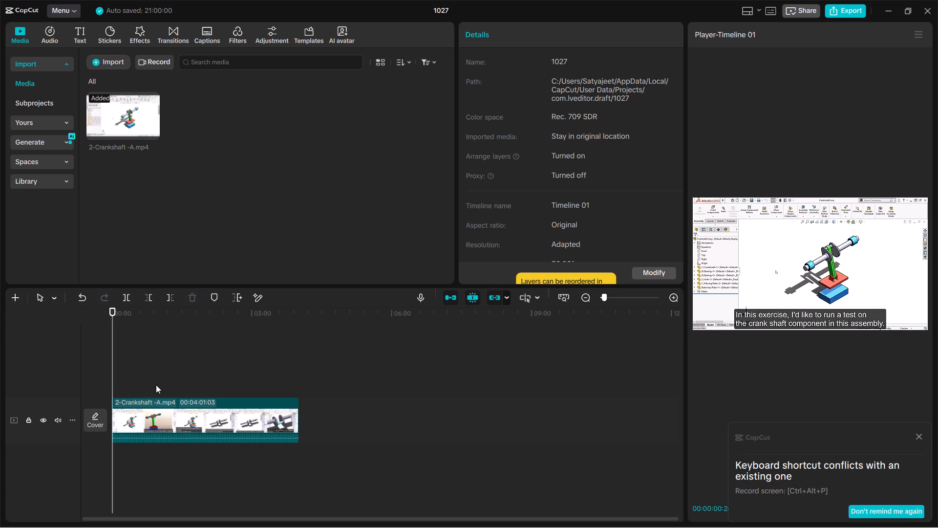
pyautogui.press('space')
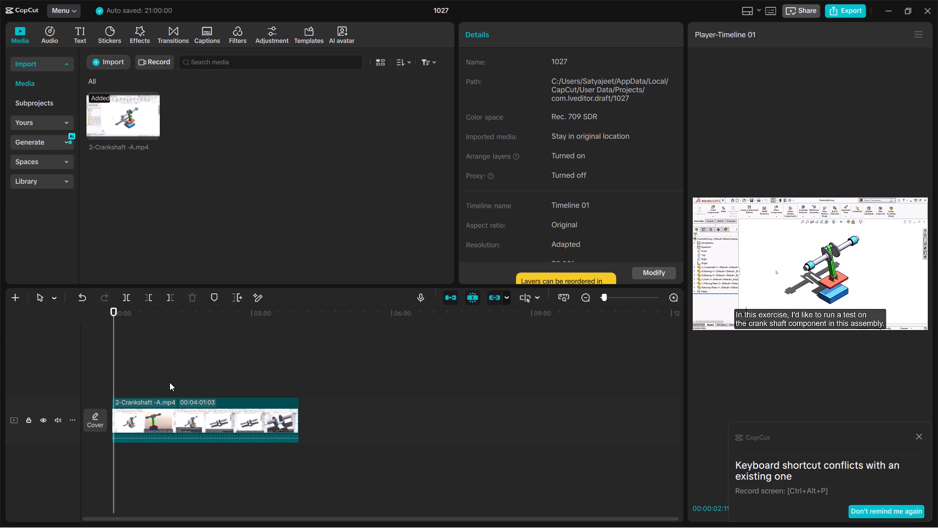
pyautogui.click(918, 436)
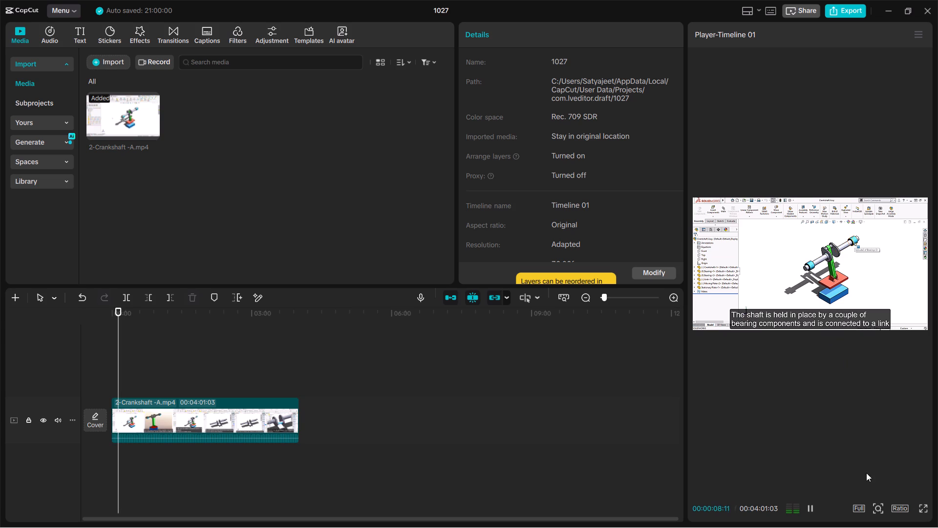
pyautogui.click(808, 318)
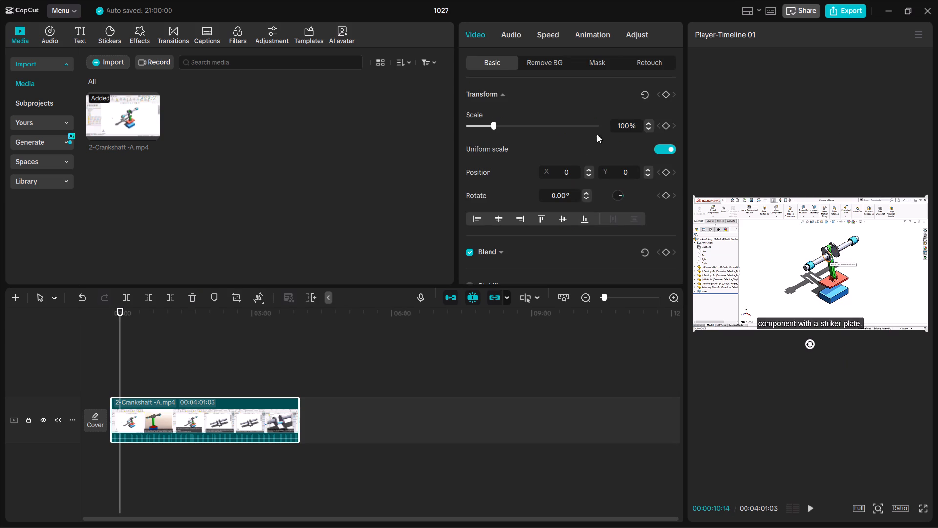
pyautogui.click(866, 145)
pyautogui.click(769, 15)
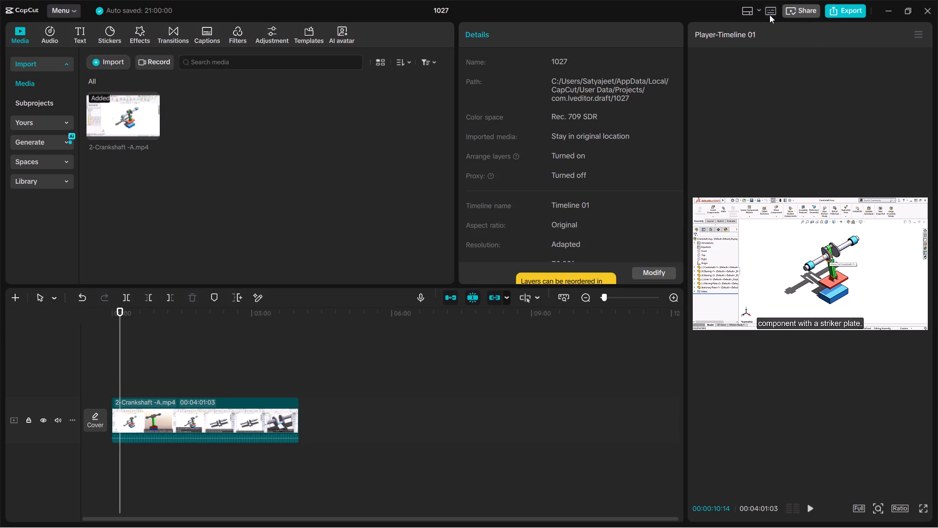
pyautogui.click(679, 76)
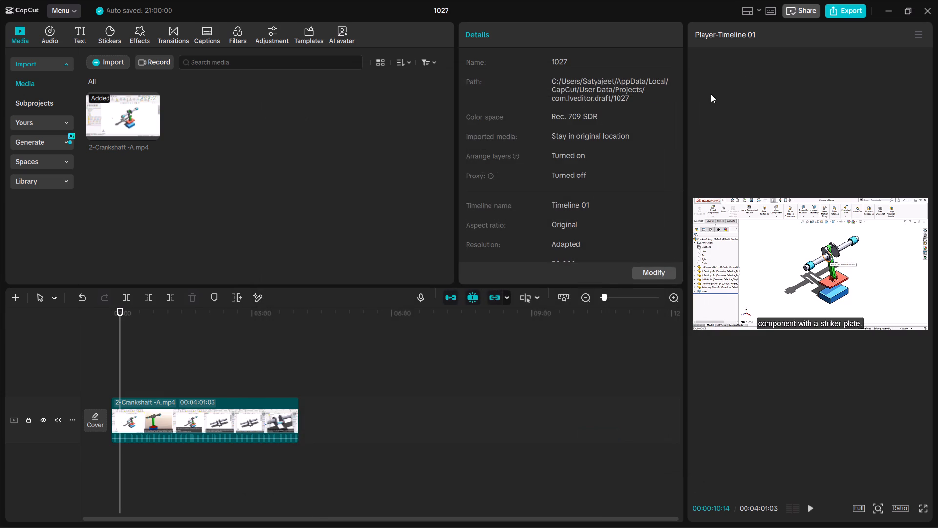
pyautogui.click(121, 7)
# Browse the text, audio, sticker and trending video effect libraries for material suited to the clip.
pyautogui.click(82, 38)
pyautogui.click(52, 42)
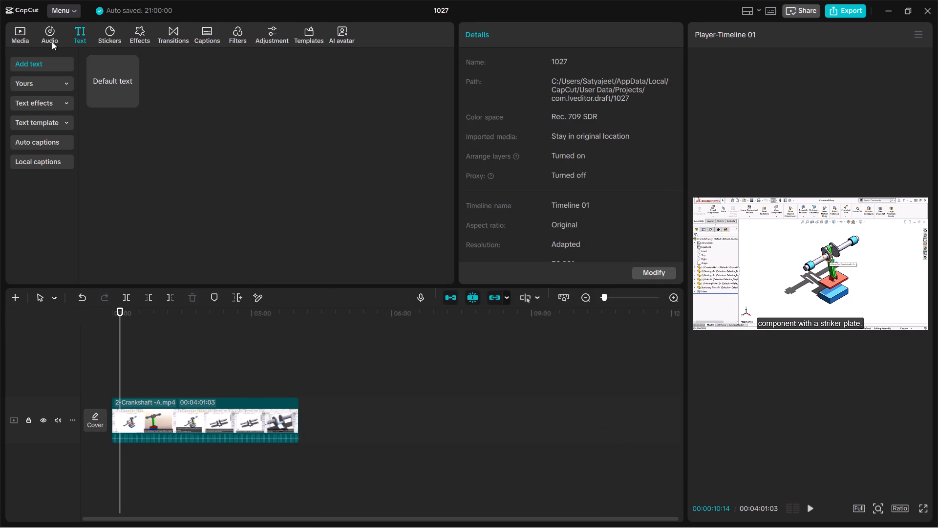
pyautogui.scroll(-12, 212, 191)
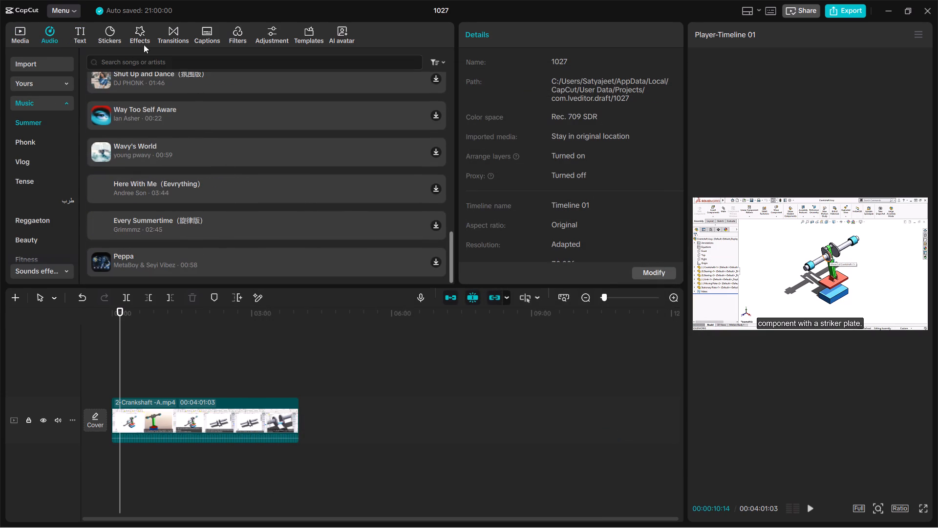
pyautogui.click(113, 32)
pyautogui.click(150, 35)
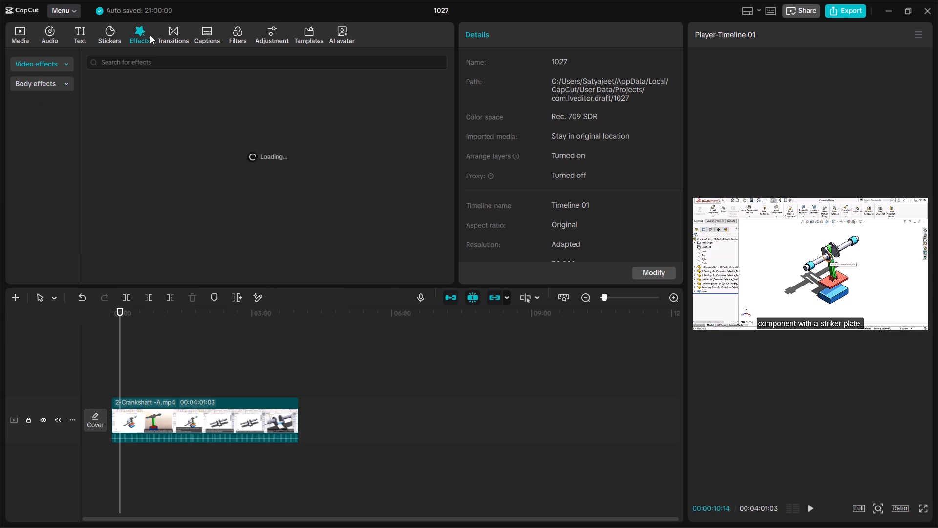
pyautogui.scroll(-8, 265, 161)
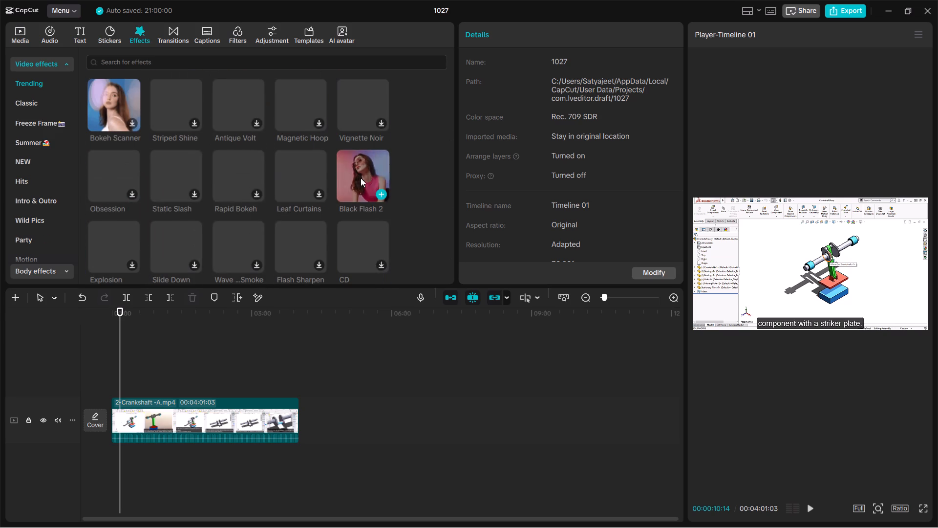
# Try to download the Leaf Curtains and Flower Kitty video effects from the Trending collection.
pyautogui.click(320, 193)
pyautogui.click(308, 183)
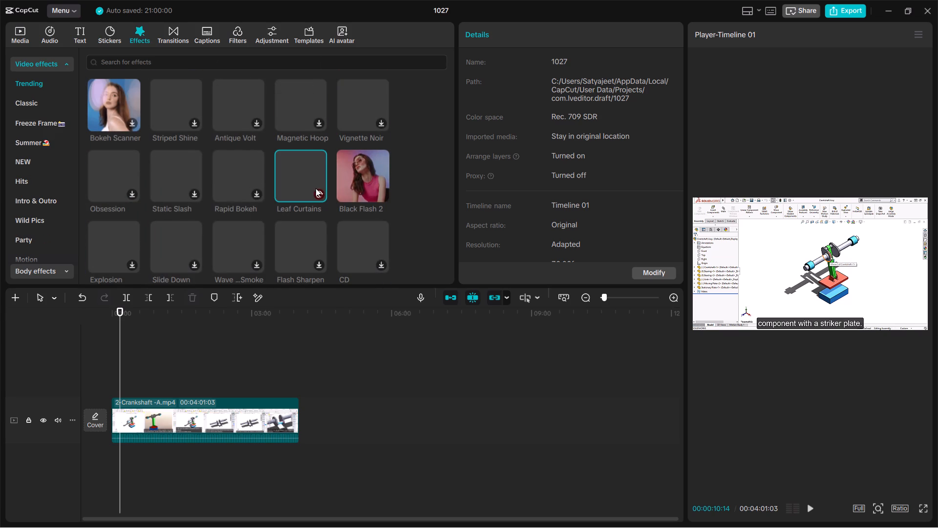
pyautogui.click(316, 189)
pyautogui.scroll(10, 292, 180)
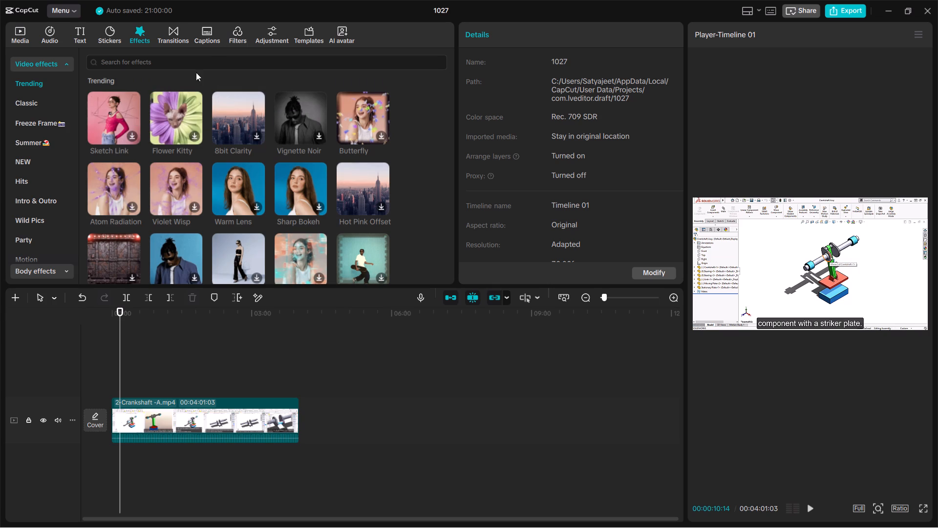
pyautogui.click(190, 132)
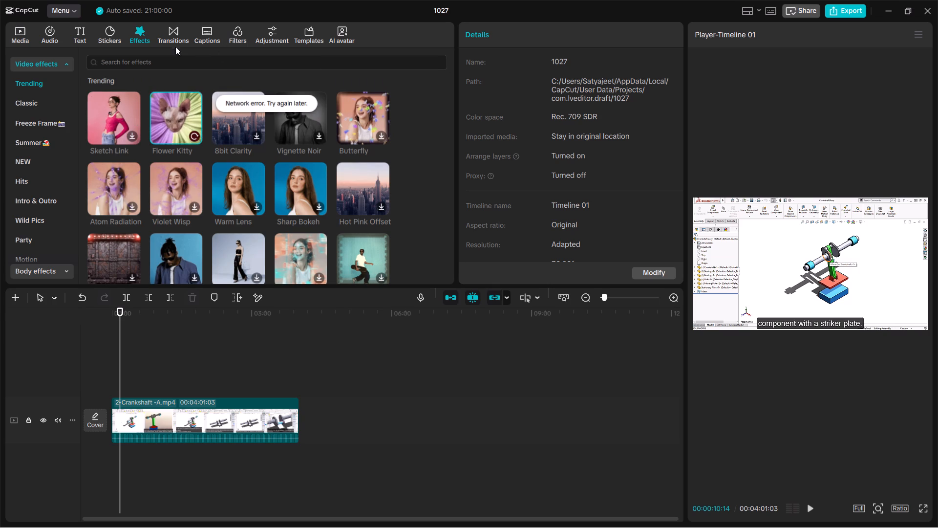
# Open the transitions library and try to reload its content.
pyautogui.click(175, 39)
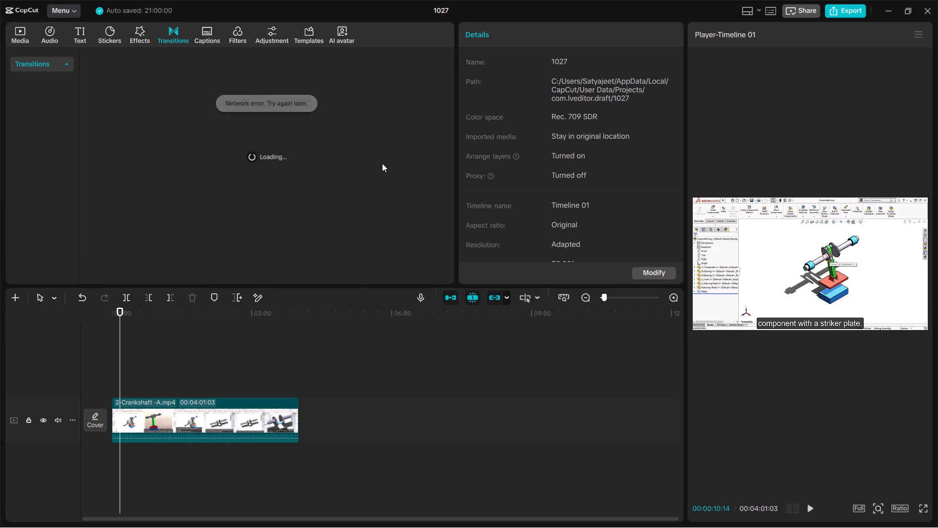
pyautogui.click(298, 152)
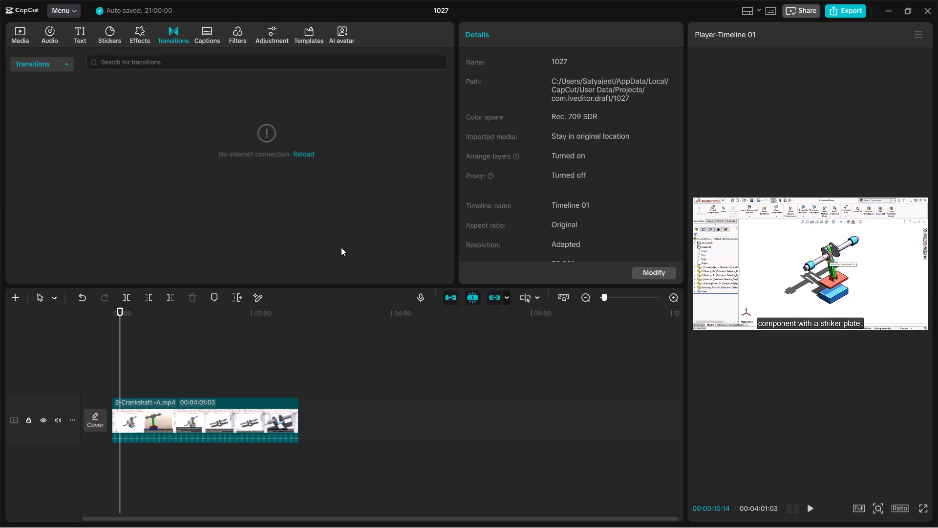
# Play about the first ten seconds of the 2-Crankshaft -A clip from the start.
pyautogui.keyDown('ctrl'); pyautogui.scroll(10, 259, 359); pyautogui.keyUp('ctrl')
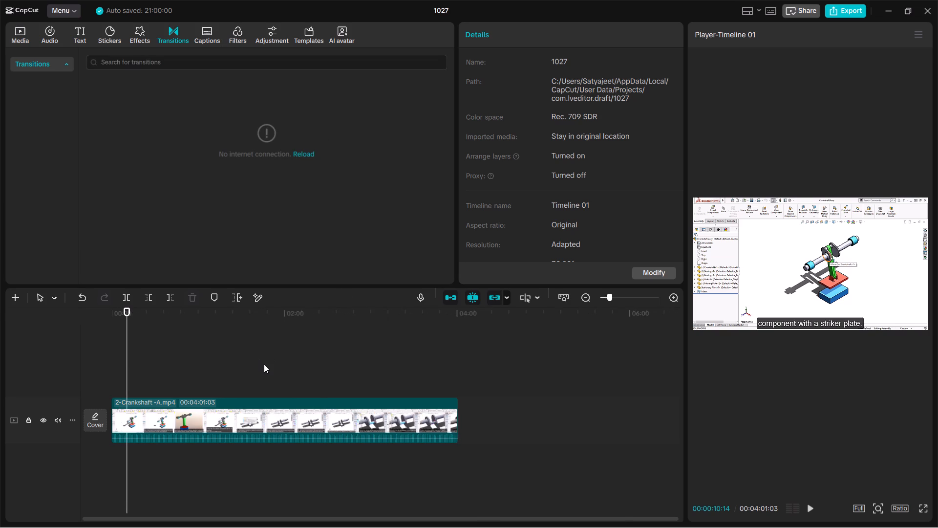
pyautogui.keyDown('ctrl'); pyautogui.scroll(9, 264, 364); pyautogui.keyUp('ctrl')
pyautogui.moveTo(131, 366); pyautogui.dragTo(99, 373)
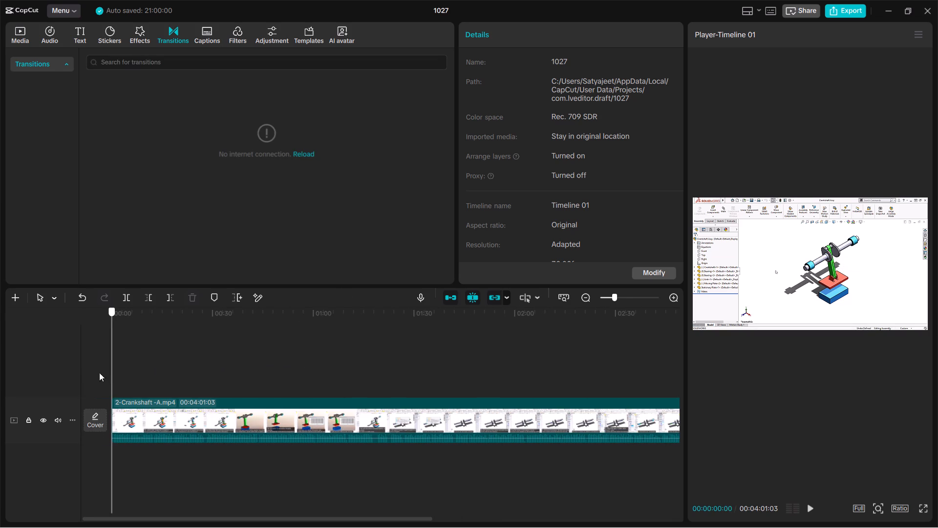
pyautogui.moveTo(99, 373); pyautogui.dragTo(87, 375)
pyautogui.press('space')
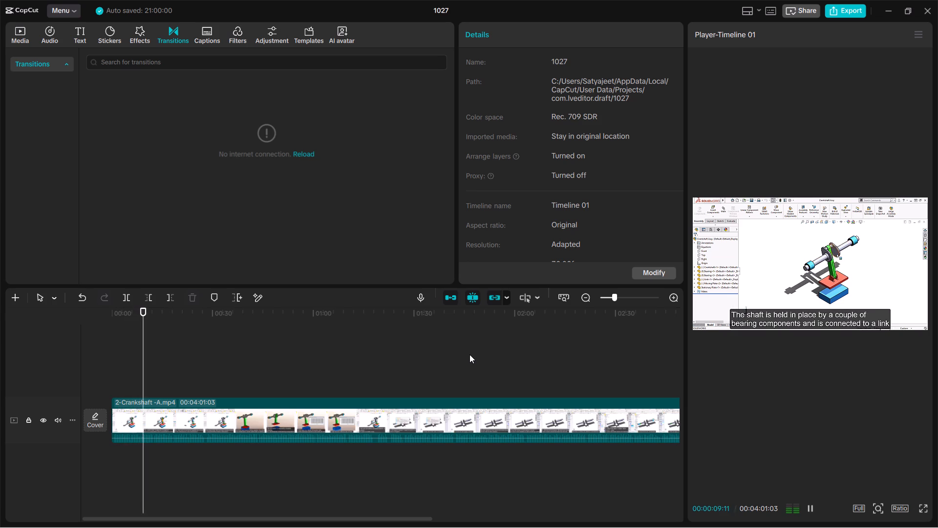
pyautogui.press('space')
pyautogui.moveTo(322, 491); pyautogui.dragTo(488, 410)
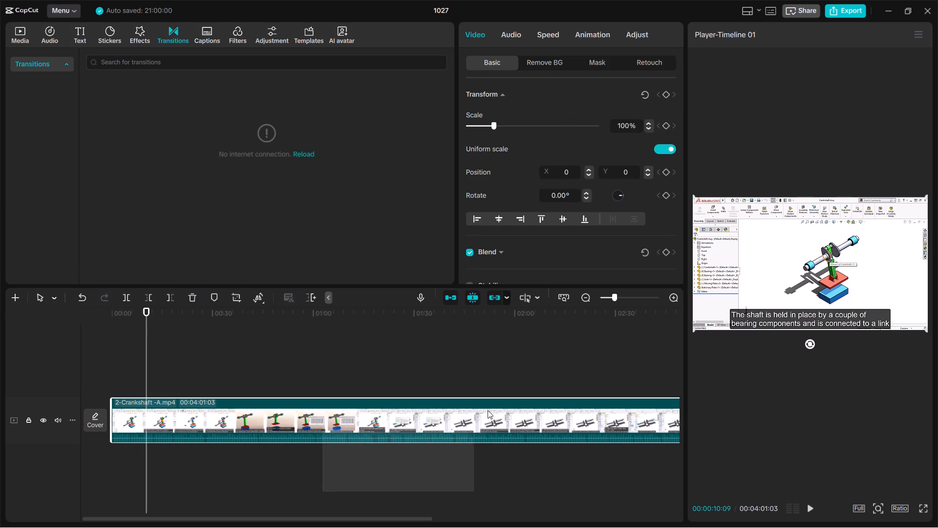
pyautogui.moveTo(488, 410); pyautogui.dragTo(491, 409)
# Lower the system volume.
pyautogui.click(850, 521)
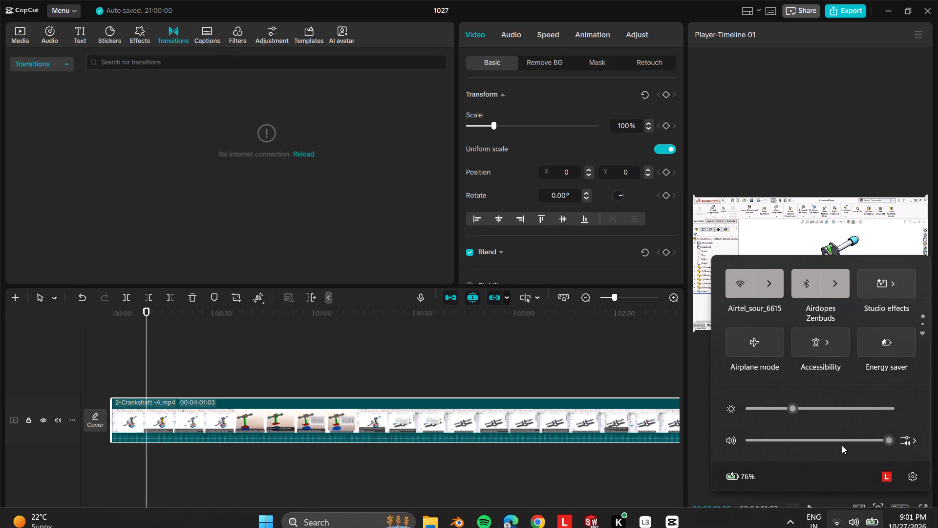
pyautogui.moveTo(840, 442); pyautogui.dragTo(820, 442)
pyautogui.press('space')
pyautogui.press('space')
pyautogui.click(526, 351)
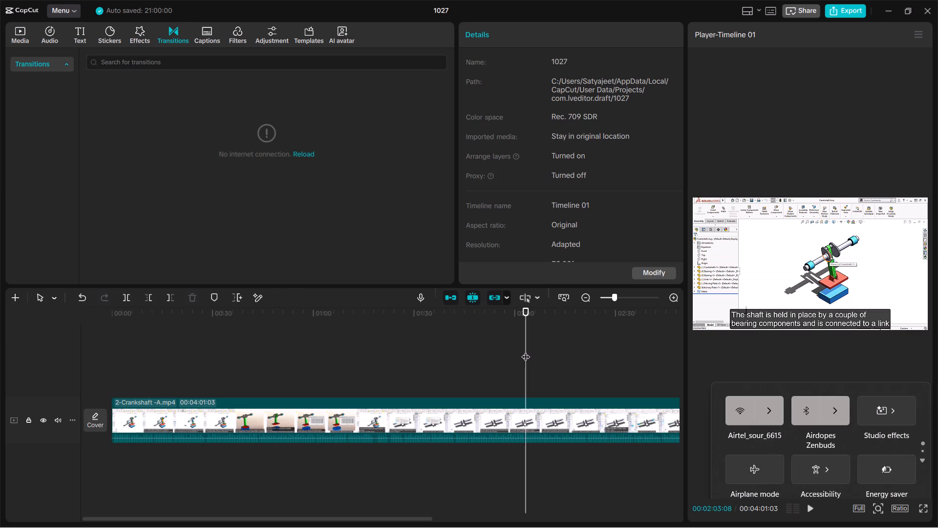
# Play the clip from the start to about 20 seconds and check the available aspect ratios, keeping Original.
pyautogui.click(532, 355)
pyautogui.moveTo(528, 357); pyautogui.dragTo(269, 381)
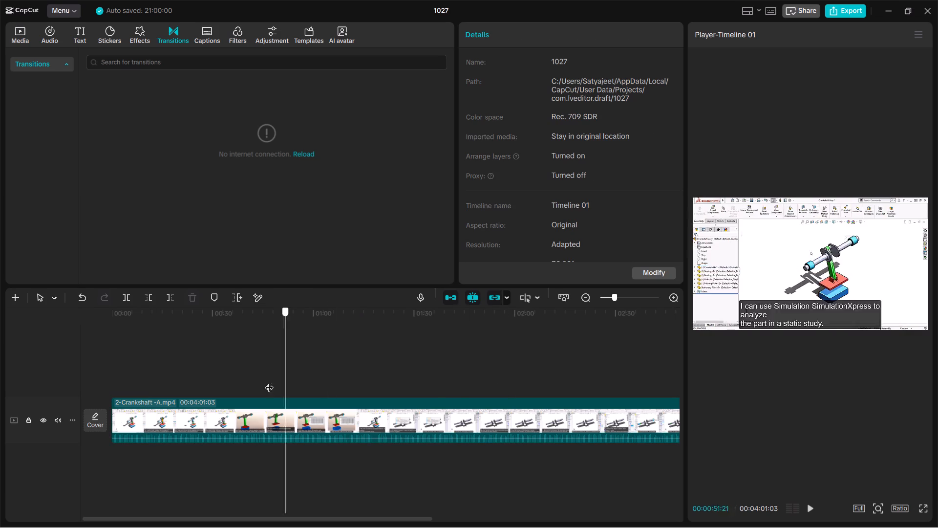
pyautogui.moveTo(269, 381); pyautogui.dragTo(114, 393)
pyautogui.press('space')
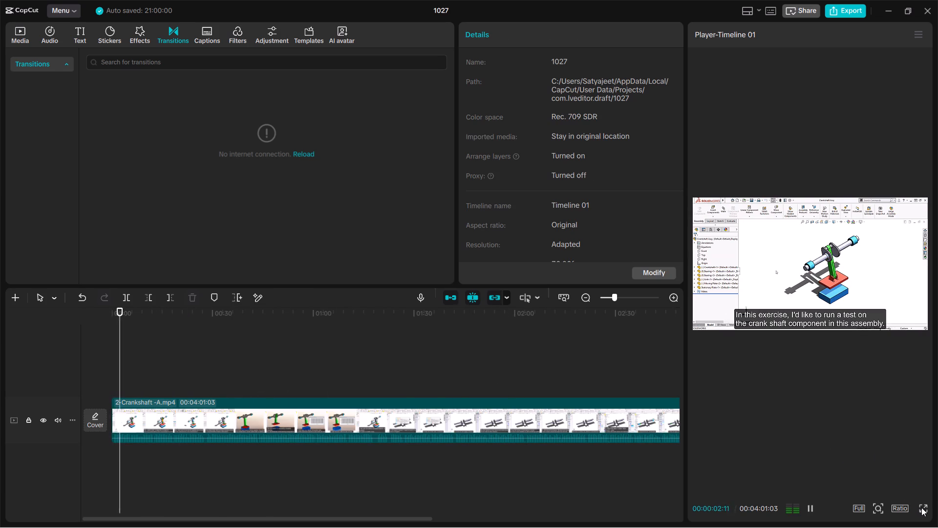
pyautogui.click(900, 508)
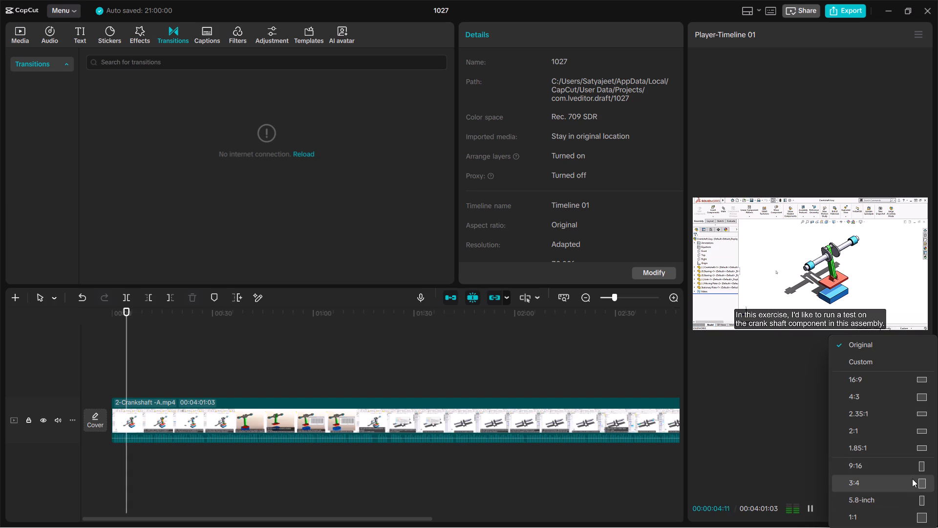
pyautogui.click(768, 431)
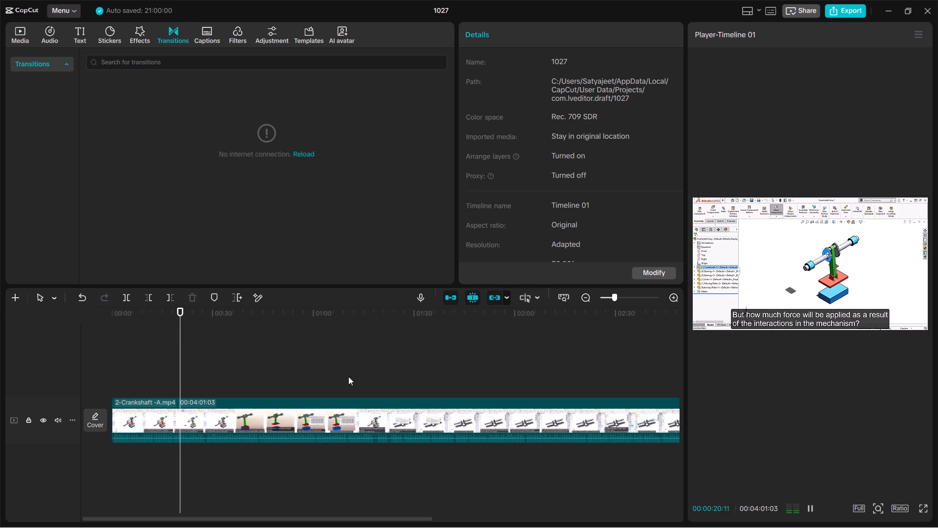
# Split the 2-Crankshaft -A clip at 00:00:11:12 and again at 00:00:24:01.
pyautogui.moveTo(182, 375); pyautogui.dragTo(150, 392)
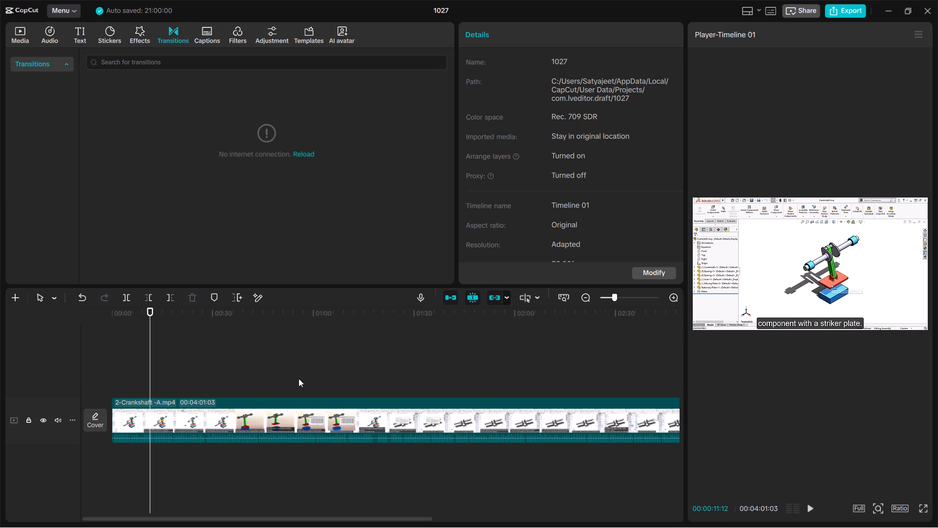
pyautogui.click(128, 299)
pyautogui.click(153, 354)
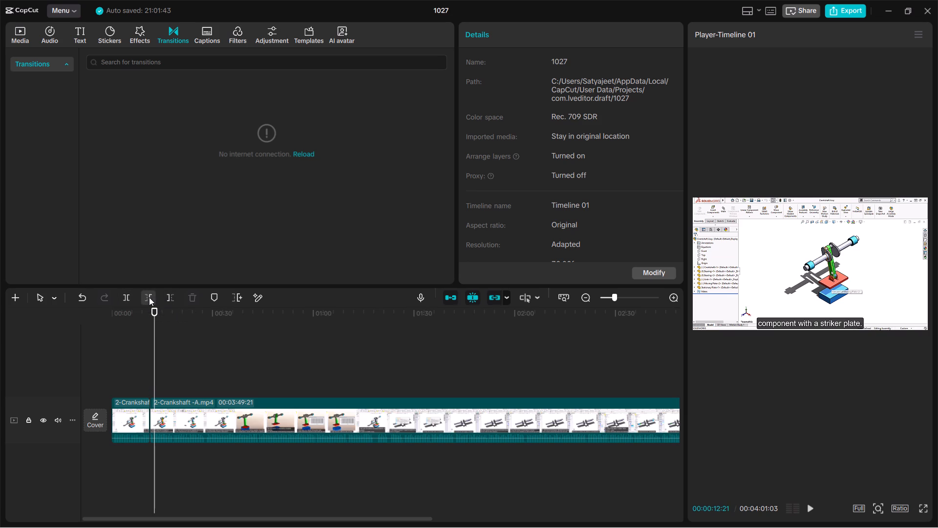
pyautogui.moveTo(152, 371); pyautogui.dragTo(171, 372)
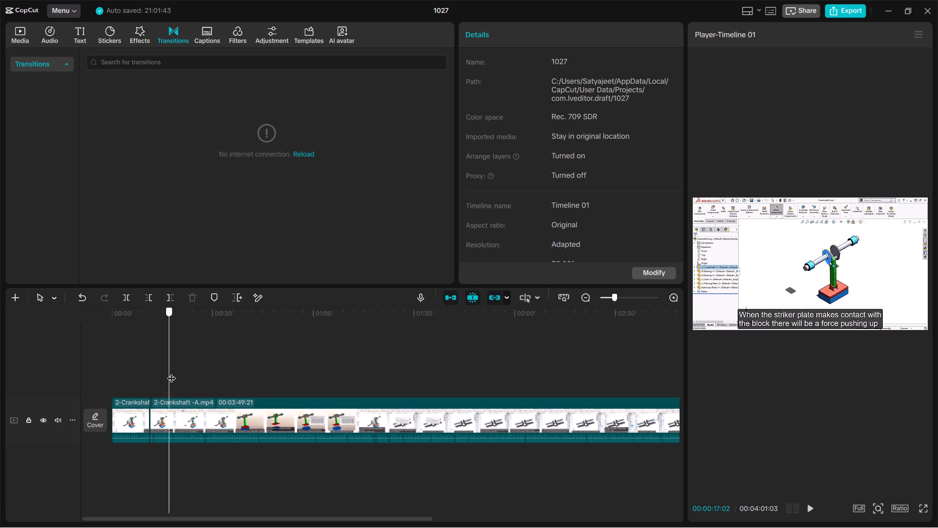
pyautogui.moveTo(171, 372); pyautogui.dragTo(200, 371)
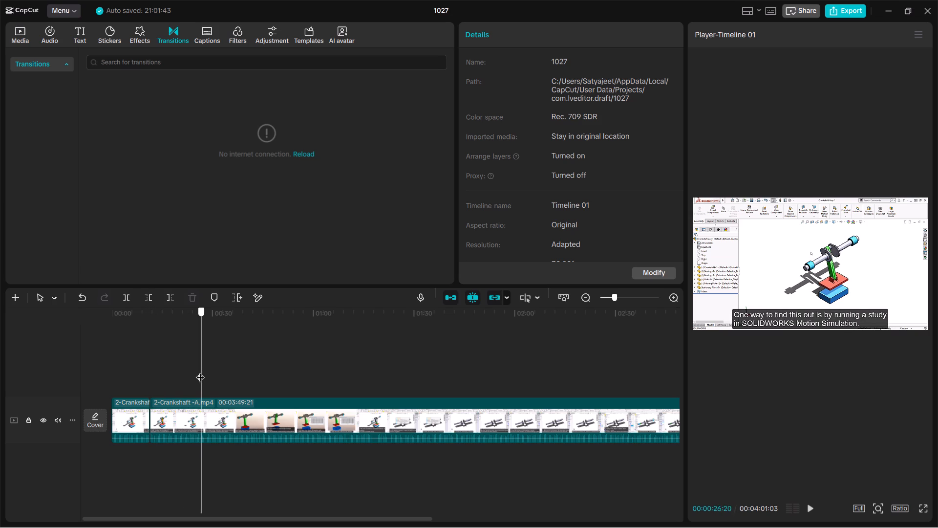
pyautogui.moveTo(200, 371); pyautogui.dragTo(192, 371)
pyautogui.hotkey('ctrl', 'b')
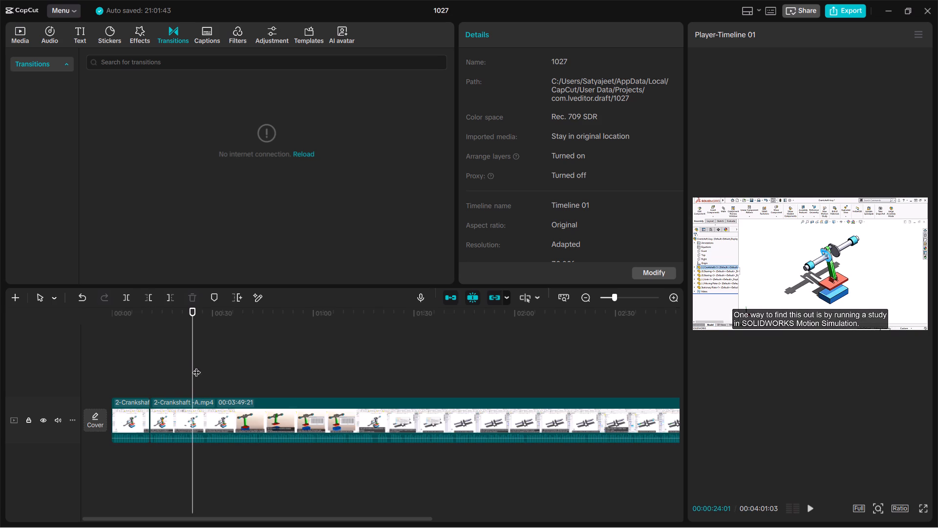
# Copy the middle segment and paste it at the start of the timeline on a new track above the main one.
pyautogui.click(172, 416)
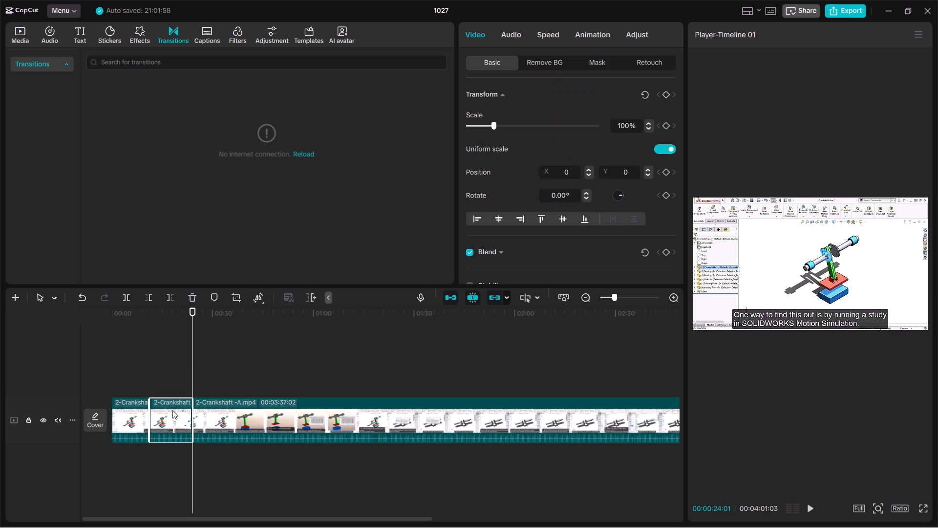
pyautogui.hotkey('ctrl', 'c')
pyautogui.click(125, 373)
pyautogui.moveTo(125, 373); pyautogui.dragTo(90, 383)
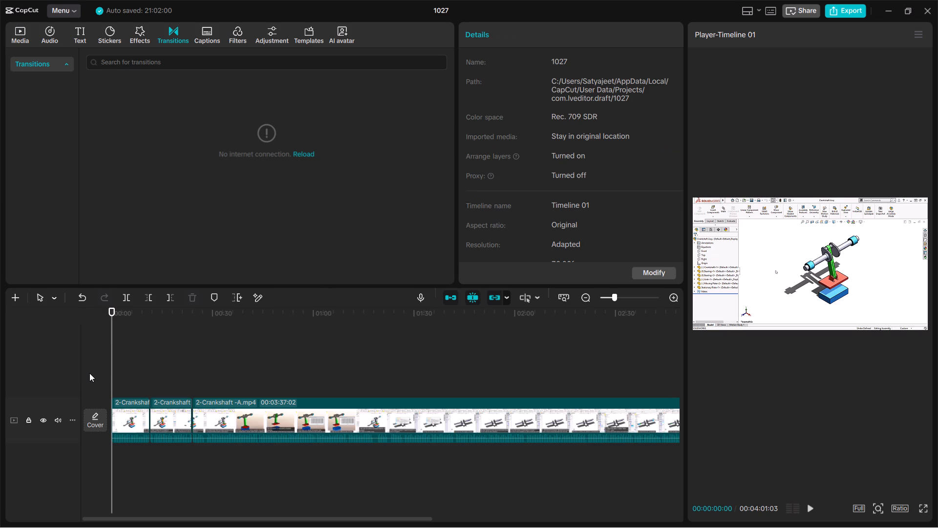
pyautogui.hotkey('ctrl', 'v')
# Scrub through about the first 30 seconds to compare the pasted overlay segment with the main track segments.
pyautogui.moveTo(140, 464); pyautogui.dragTo(180, 421)
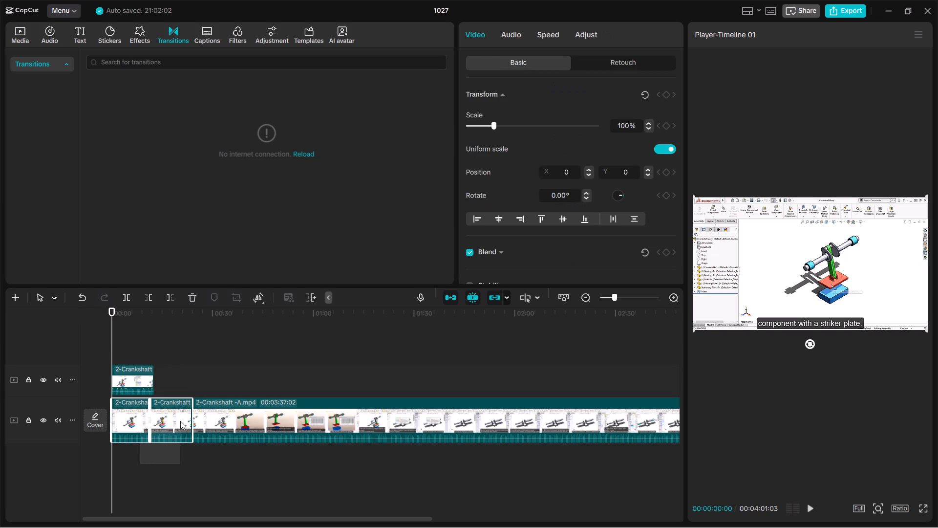
pyautogui.moveTo(180, 421); pyautogui.dragTo(222, 416)
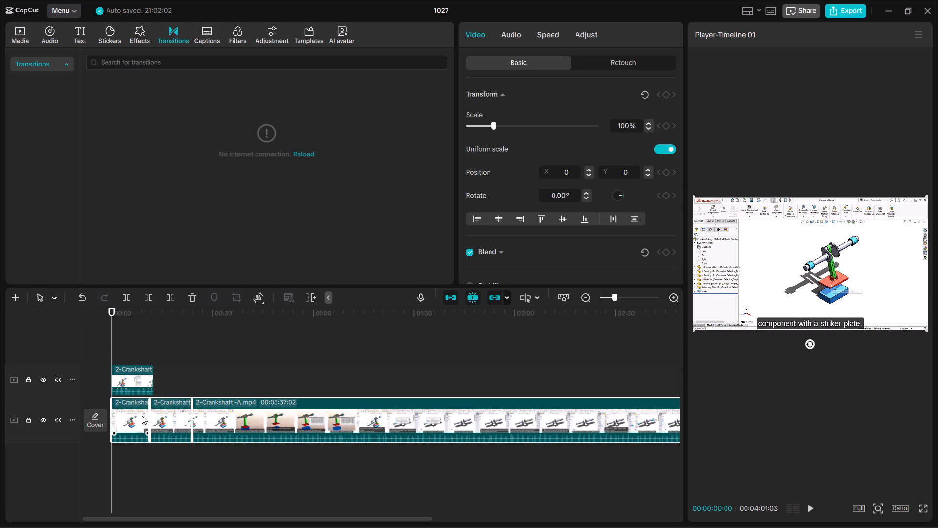
pyautogui.click(208, 359)
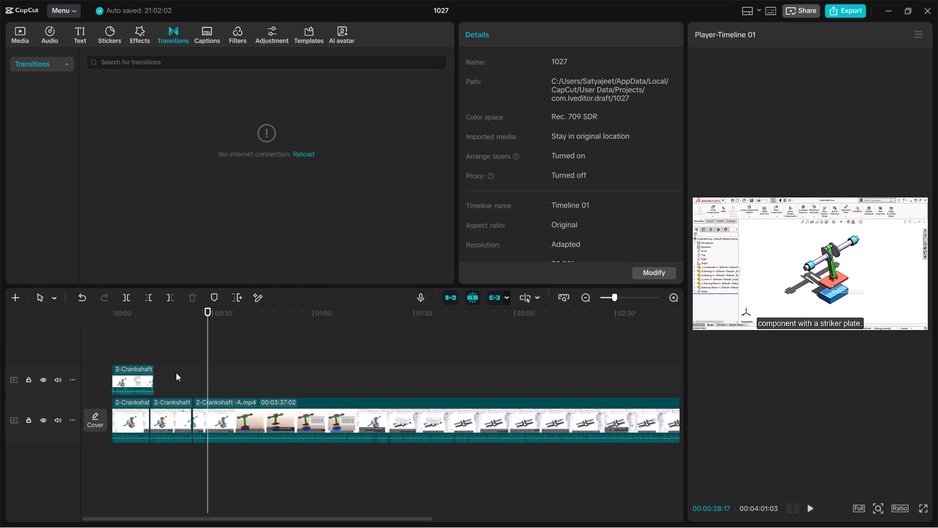
pyautogui.moveTo(209, 378); pyautogui.dragTo(152, 385)
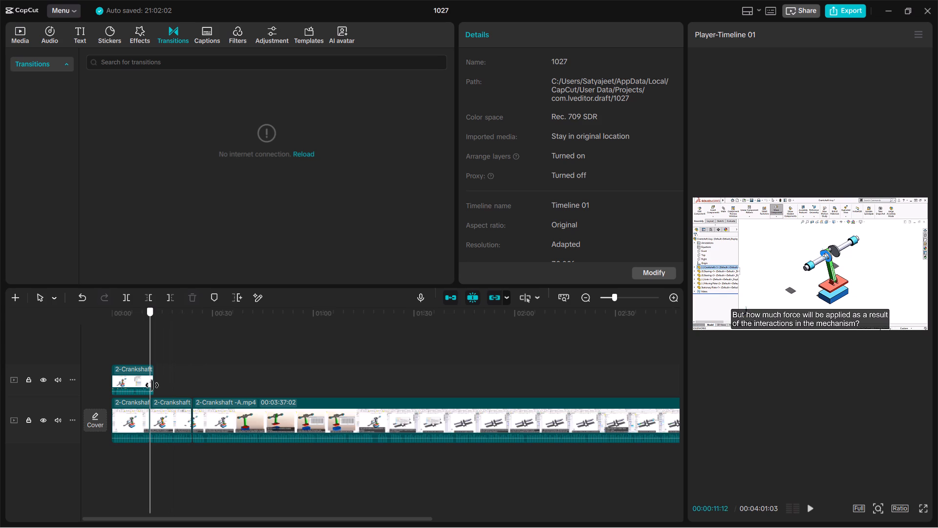
pyautogui.moveTo(152, 385); pyautogui.dragTo(103, 386)
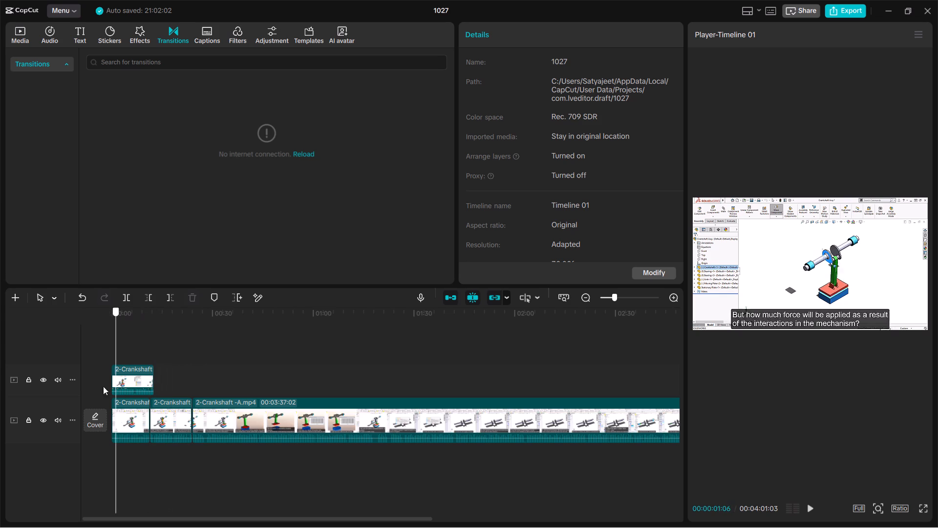
pyautogui.moveTo(103, 386); pyautogui.dragTo(198, 394)
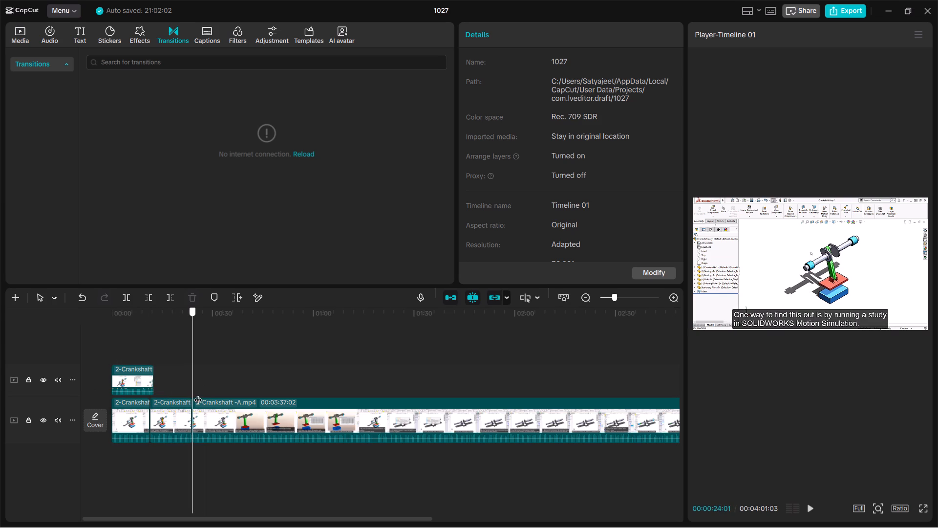
pyautogui.moveTo(198, 394); pyautogui.dragTo(193, 394)
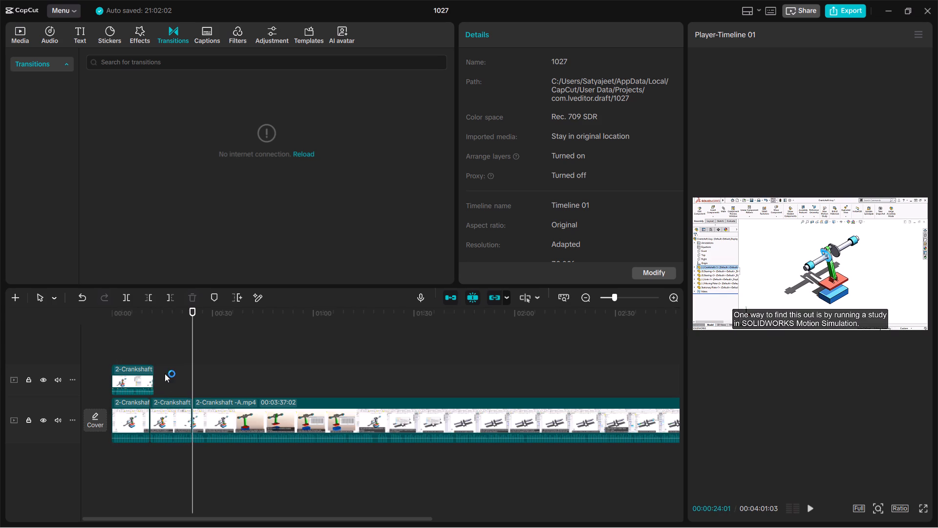
pyautogui.click(174, 374)
pyautogui.click(152, 375)
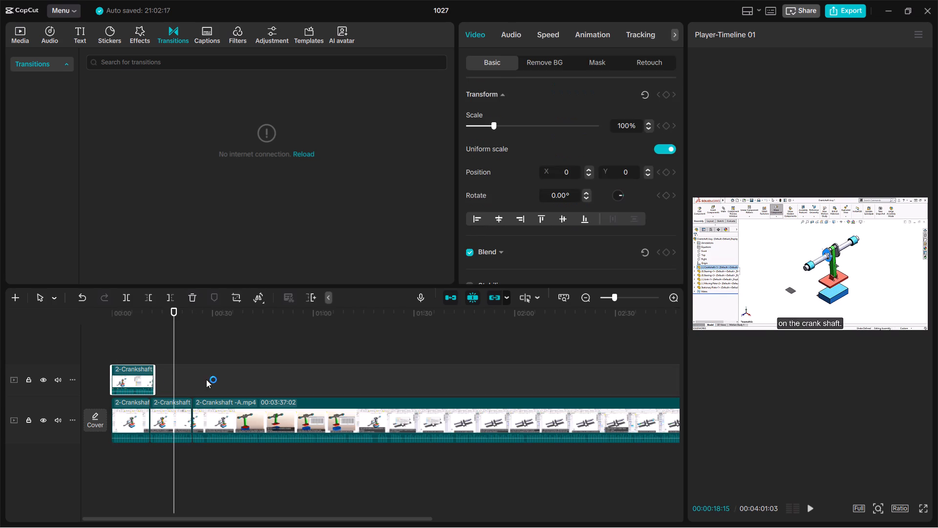
pyautogui.click(206, 379)
# Set the speed of the middle segment on the main track to 2.00x.
pyautogui.moveTo(176, 461); pyautogui.dragTo(180, 419)
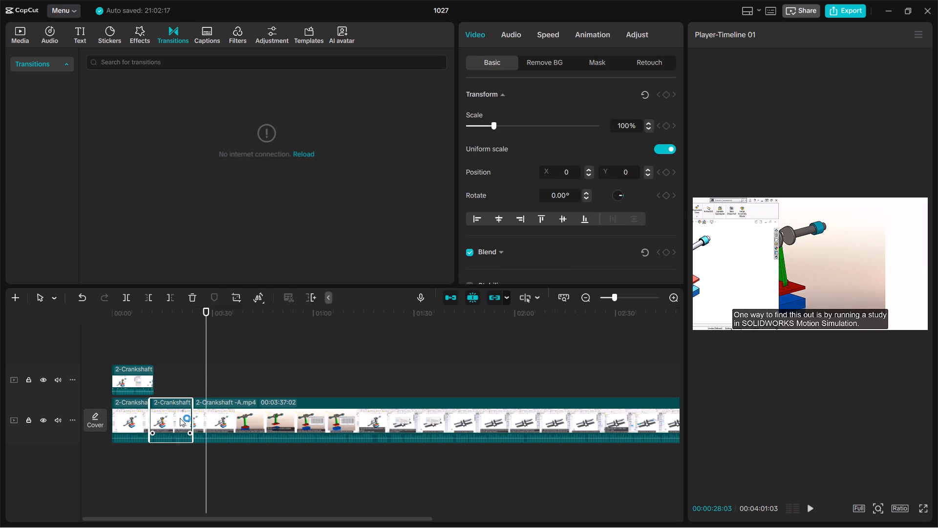
pyautogui.click(550, 36)
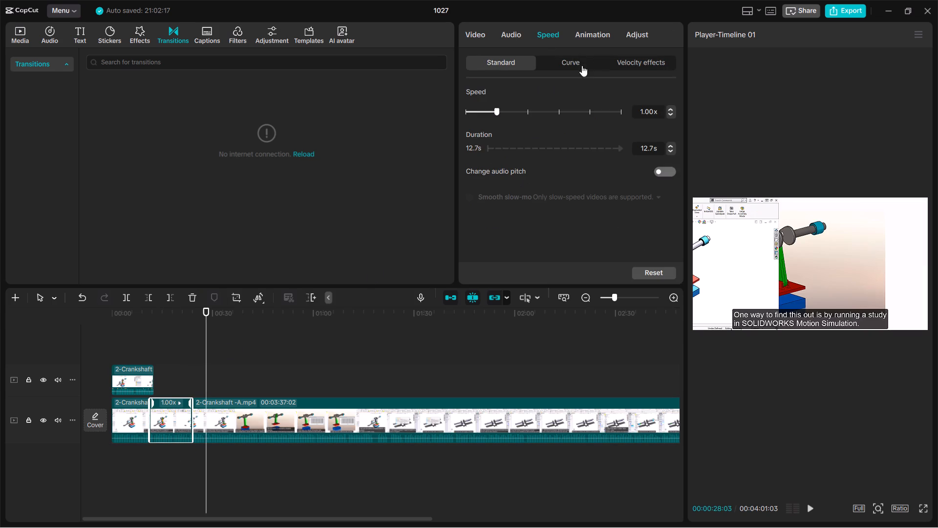
pyautogui.click(528, 112)
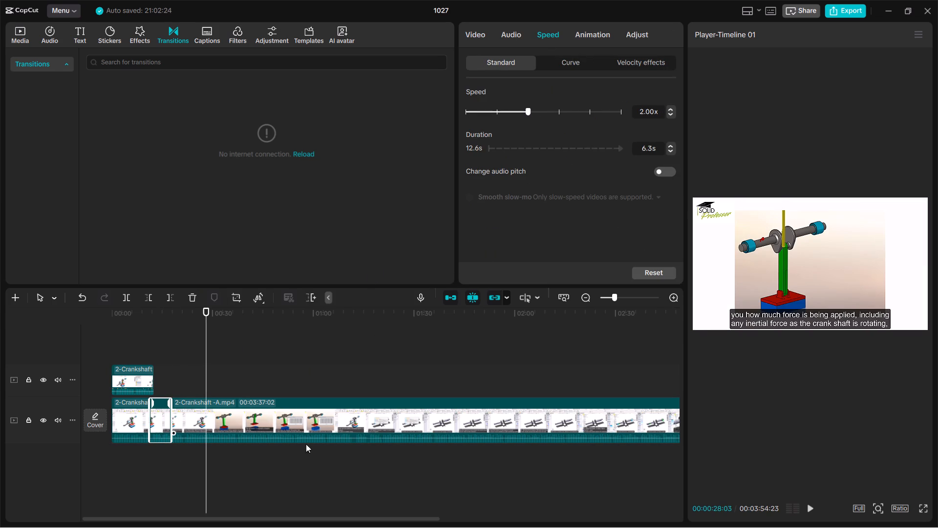
# Set the speed of the long last segment on the main track to about 2.3x.
pyautogui.moveTo(313, 462); pyautogui.dragTo(377, 398)
pyautogui.click(548, 36)
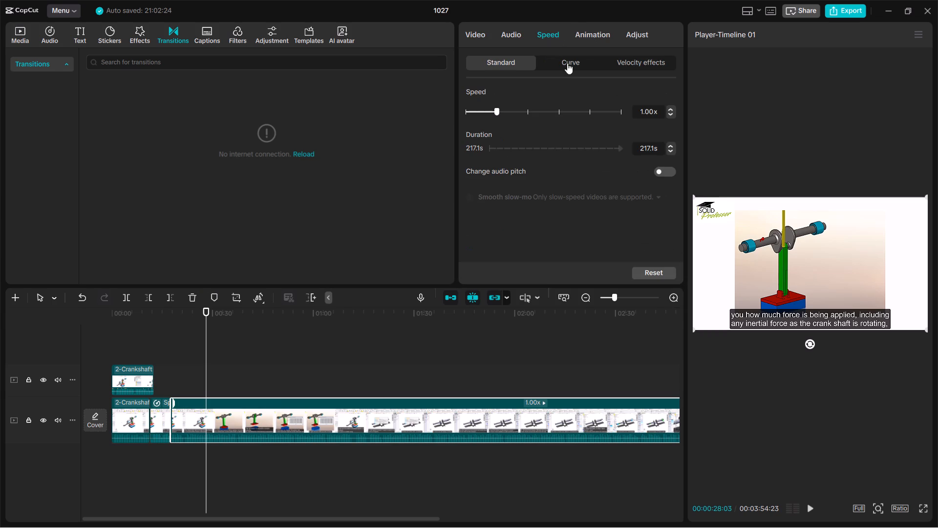
pyautogui.moveTo(493, 113); pyautogui.dragTo(531, 118)
# Mute the overlay track while playing the edited timeline from the start to about 34 seconds.
pyautogui.click(417, 364)
pyautogui.moveTo(417, 364); pyautogui.dragTo(486, 374)
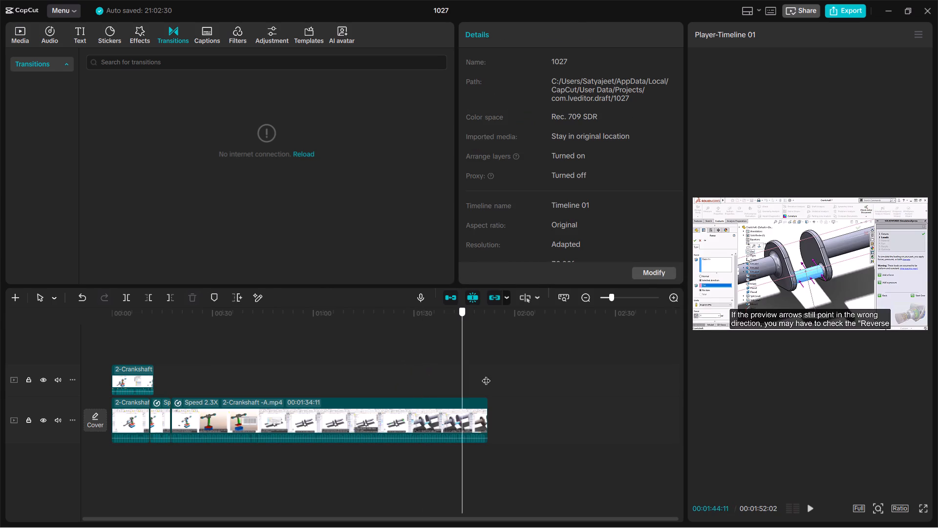
pyautogui.moveTo(486, 374); pyautogui.dragTo(96, 397)
pyautogui.press('space')
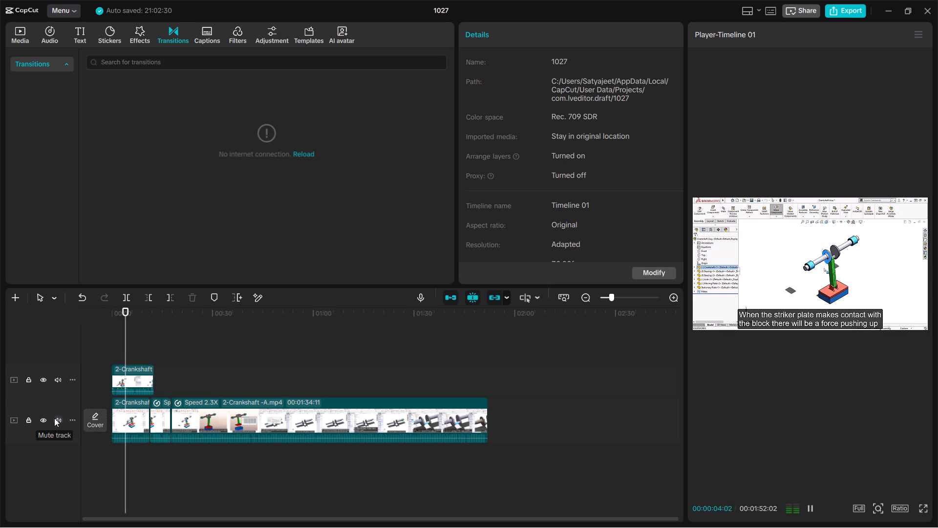
pyautogui.click(61, 381)
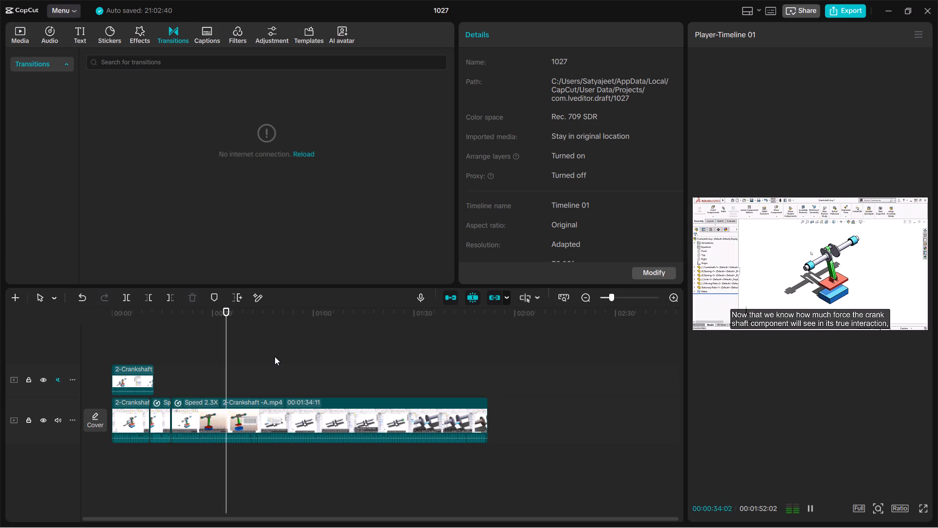
pyautogui.press('space')
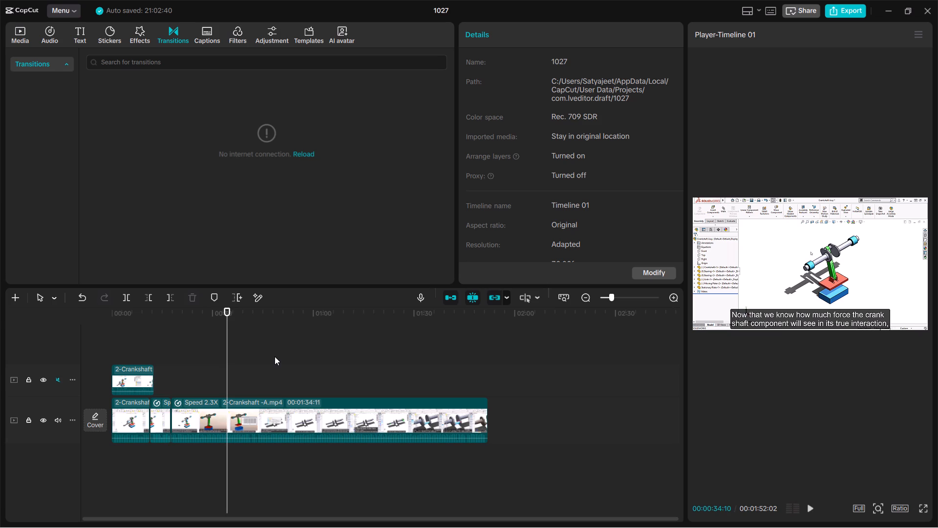
# Split the 2.3x segment on the main track at about 33:23, where the caption mentions 1000 pounds of force.
pyautogui.keyDown('ctrl'); pyautogui.scroll(5, 262, 469); pyautogui.keyUp('ctrl')
pyautogui.keyDown('ctrl'); pyautogui.scroll(12, 301, 446); pyautogui.keyUp('ctrl')
pyautogui.moveTo(239, 459); pyautogui.dragTo(233, 459)
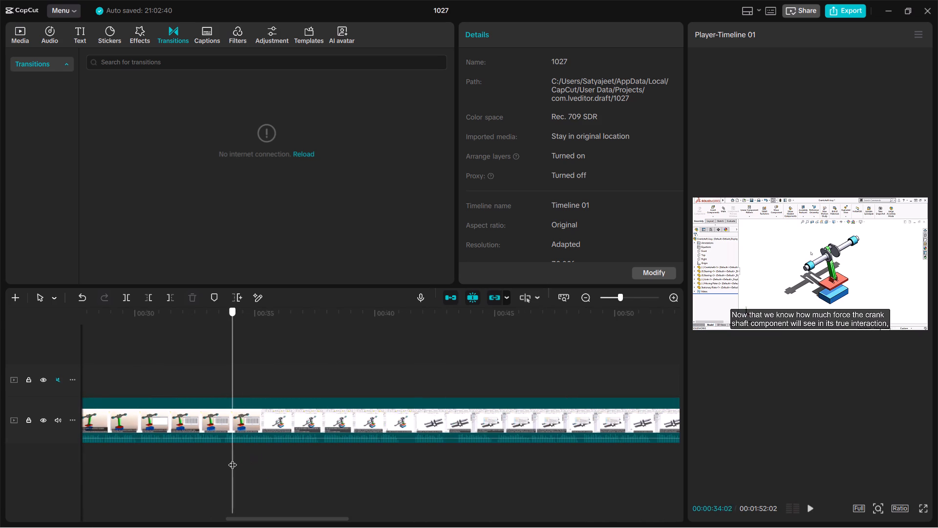
pyautogui.moveTo(233, 459); pyautogui.dragTo(208, 462)
pyautogui.press('space')
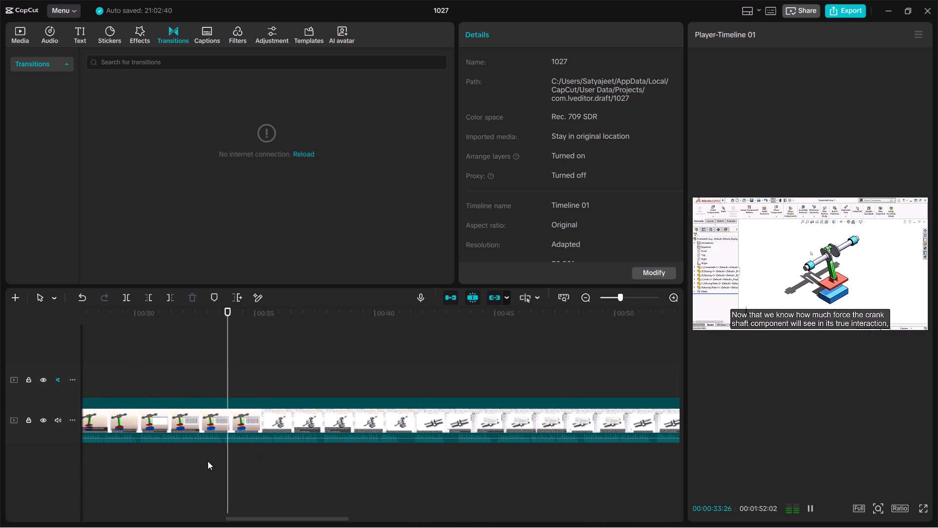
pyautogui.press('space')
pyautogui.moveTo(246, 452); pyautogui.dragTo(234, 455)
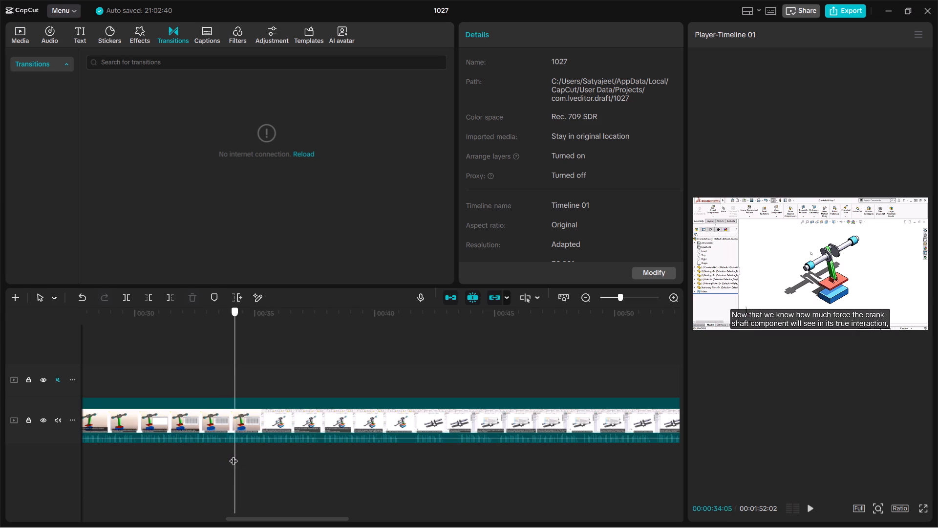
pyautogui.moveTo(234, 455); pyautogui.dragTo(225, 456)
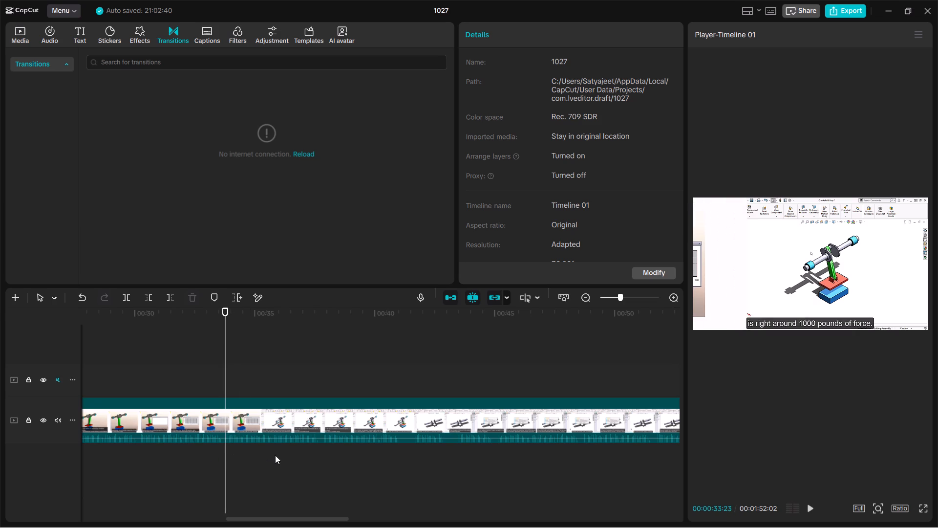
pyautogui.hotkey('ctrl', 'b')
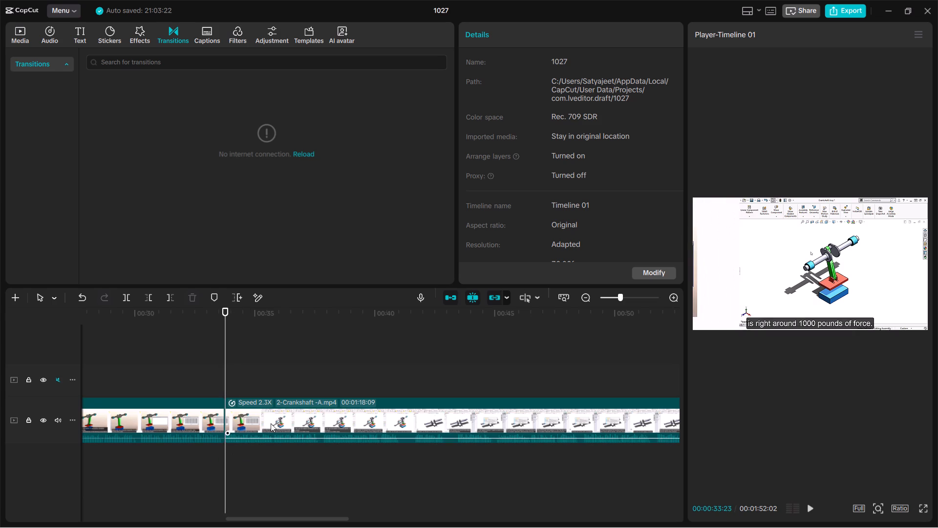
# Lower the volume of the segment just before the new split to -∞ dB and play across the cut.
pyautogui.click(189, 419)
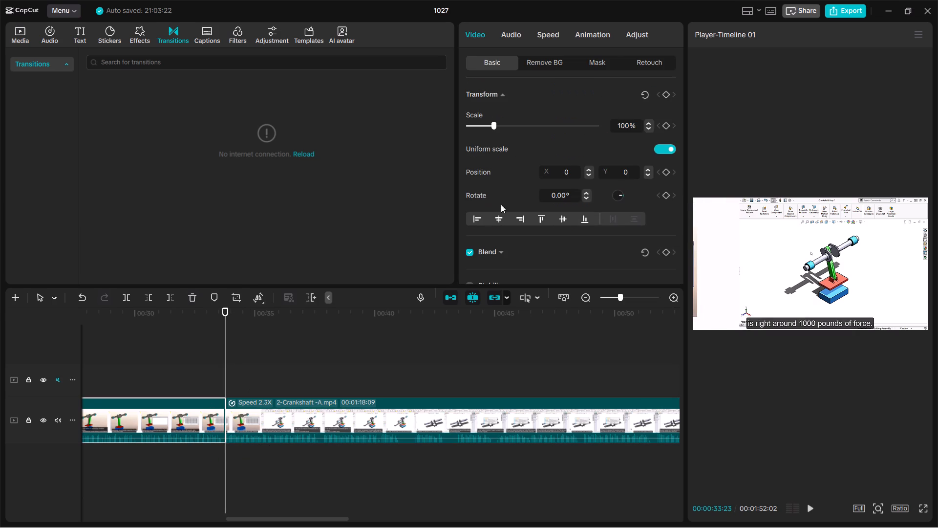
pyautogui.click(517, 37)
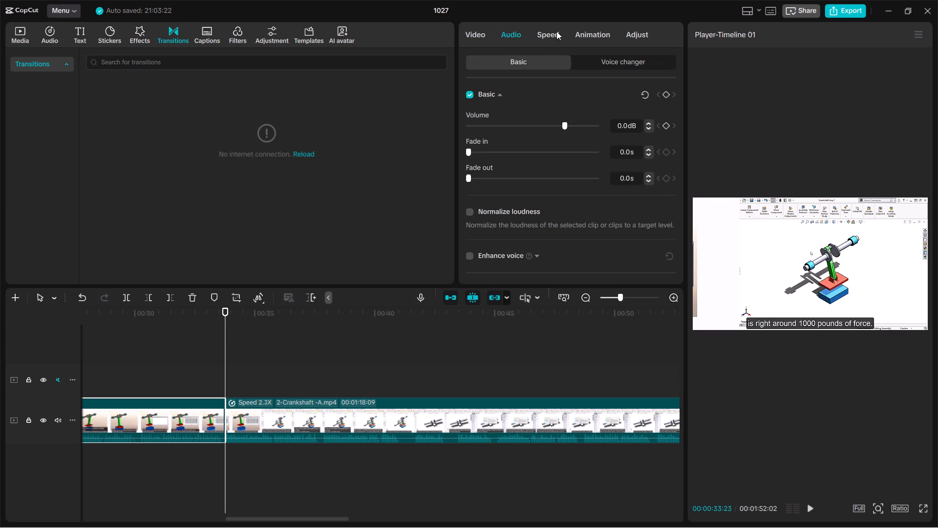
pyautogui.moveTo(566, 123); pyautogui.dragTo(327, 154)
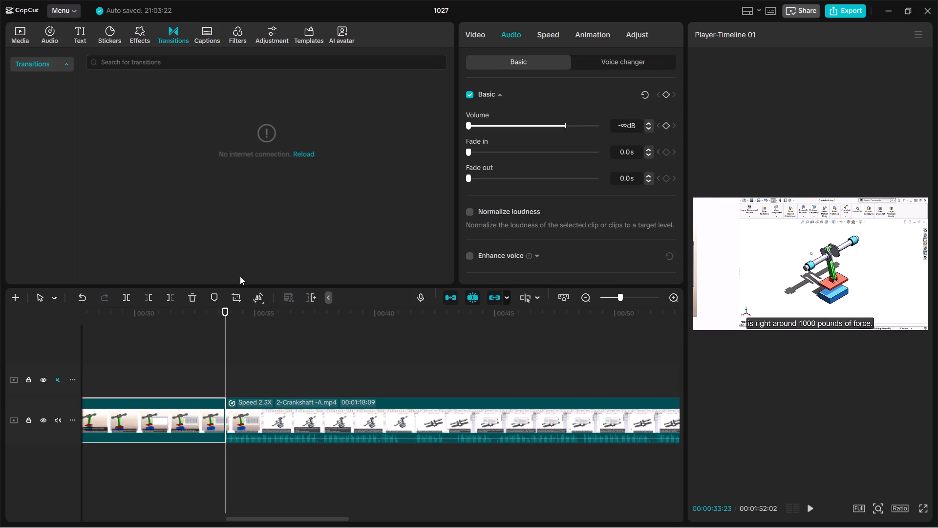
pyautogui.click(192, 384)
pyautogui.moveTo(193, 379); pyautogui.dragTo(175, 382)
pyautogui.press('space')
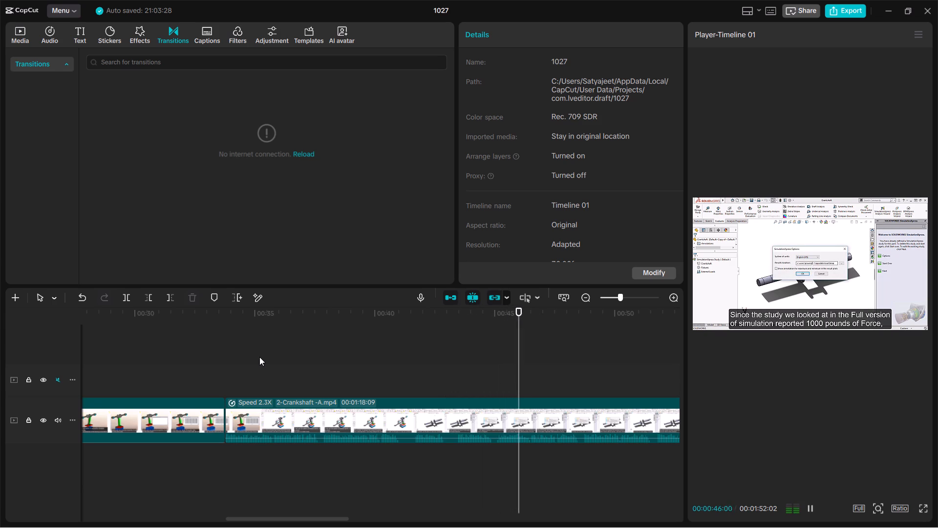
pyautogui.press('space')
# Delete the muted segment just before the split and play the closed-up timeline from about 32 seconds.
pyautogui.click(258, 355)
pyautogui.moveTo(258, 355); pyautogui.dragTo(202, 386)
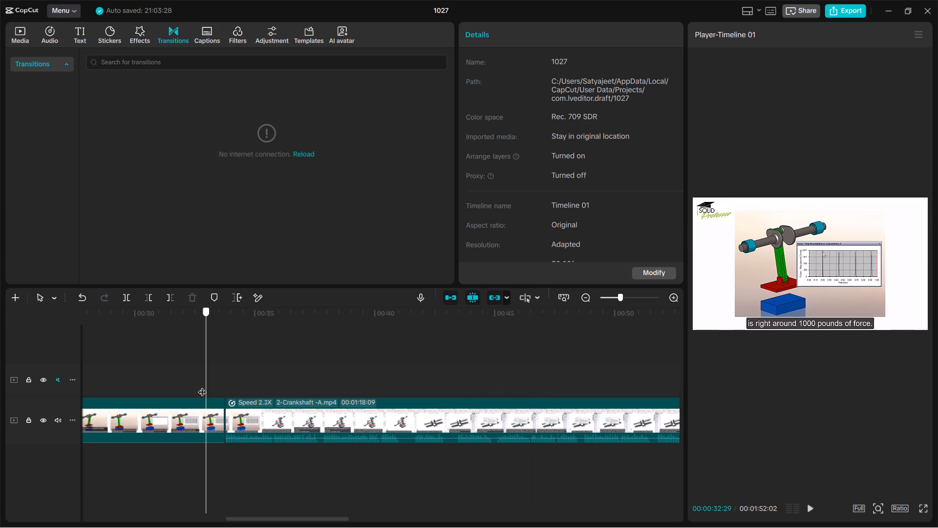
pyautogui.moveTo(202, 386); pyautogui.dragTo(201, 386)
pyautogui.click(171, 414)
pyautogui.press('Delete')
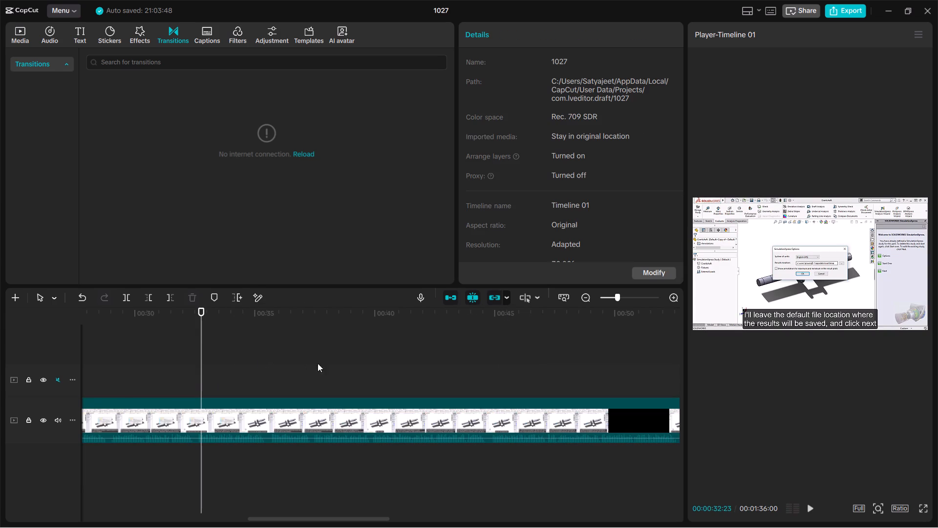
pyautogui.press('space')
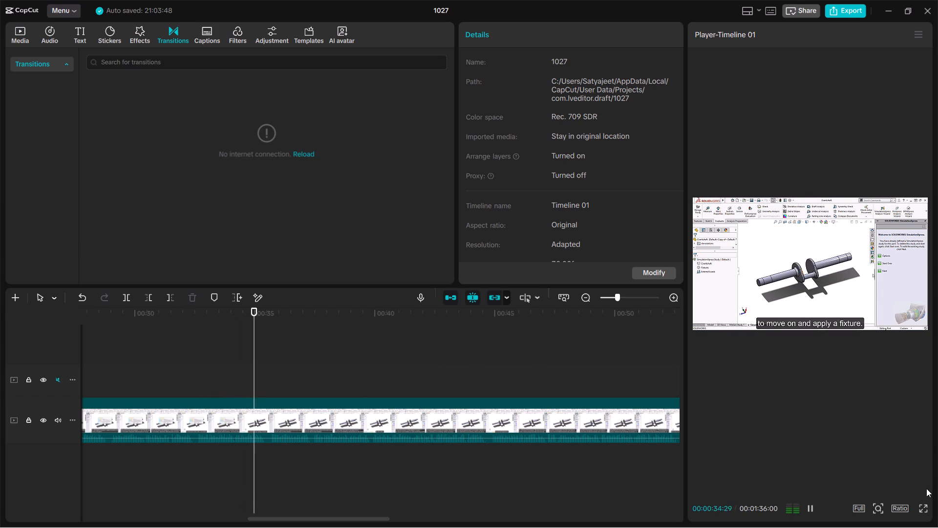
pyautogui.press('space')
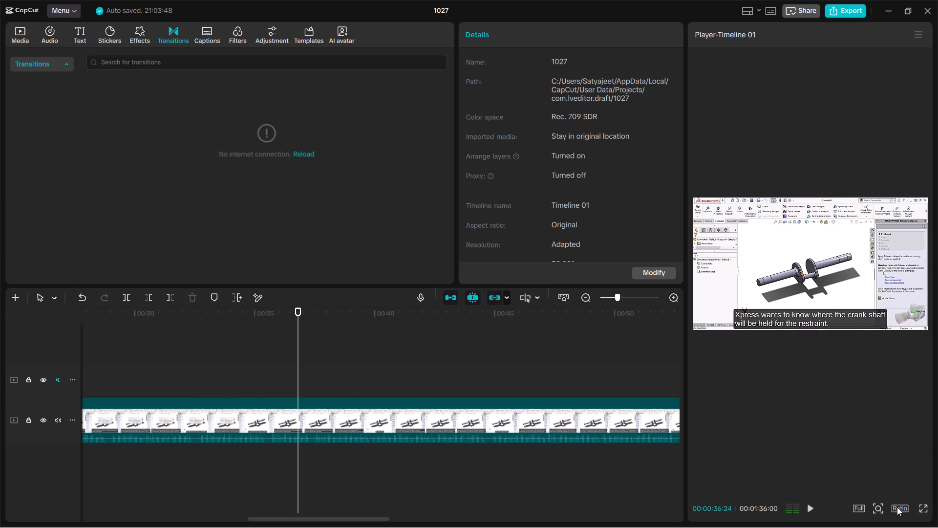
# Set the project's aspect ratio to 9:16.
pyautogui.click(897, 507)
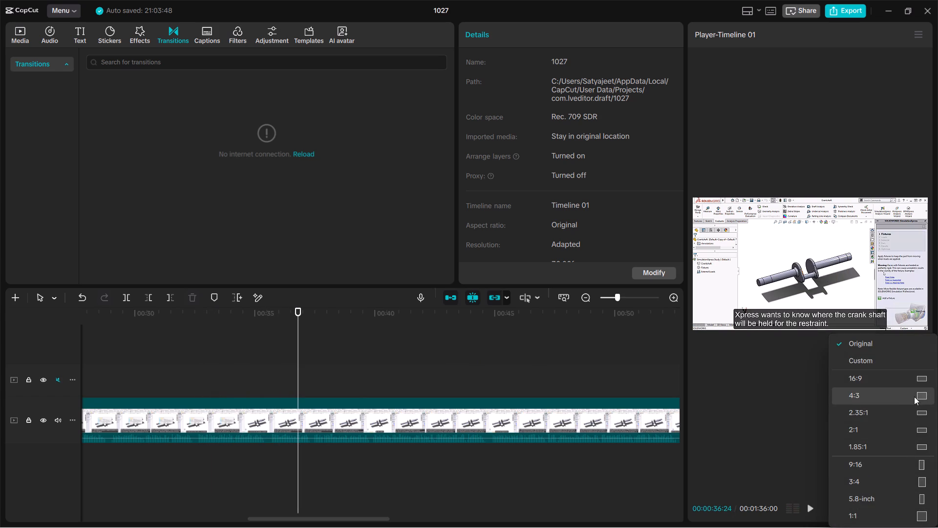
pyautogui.click(915, 466)
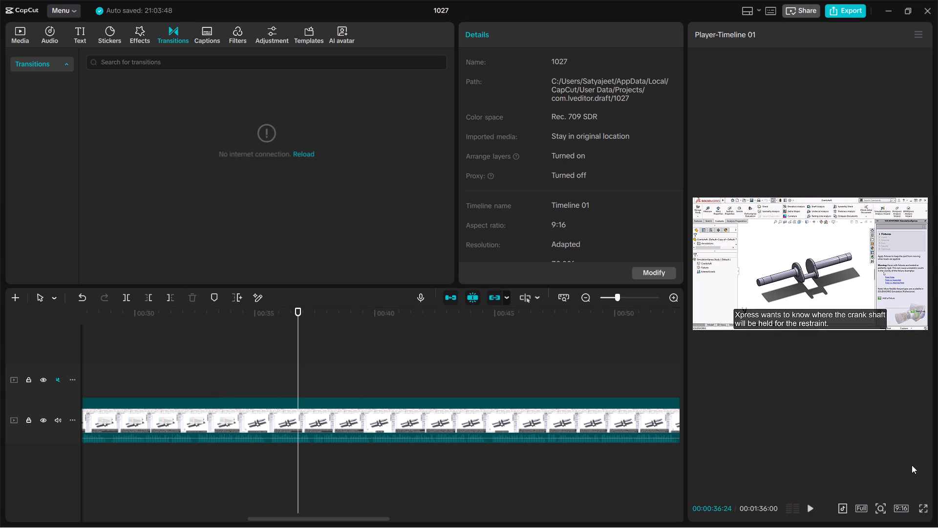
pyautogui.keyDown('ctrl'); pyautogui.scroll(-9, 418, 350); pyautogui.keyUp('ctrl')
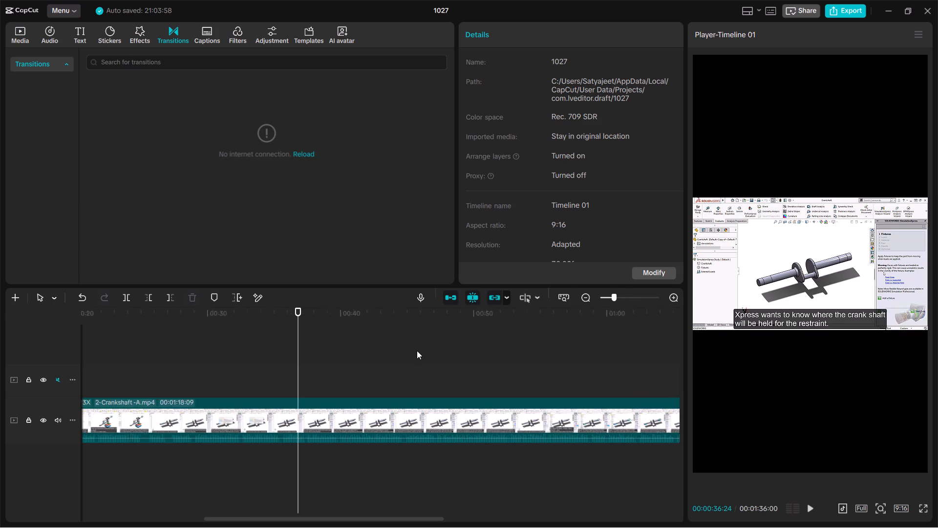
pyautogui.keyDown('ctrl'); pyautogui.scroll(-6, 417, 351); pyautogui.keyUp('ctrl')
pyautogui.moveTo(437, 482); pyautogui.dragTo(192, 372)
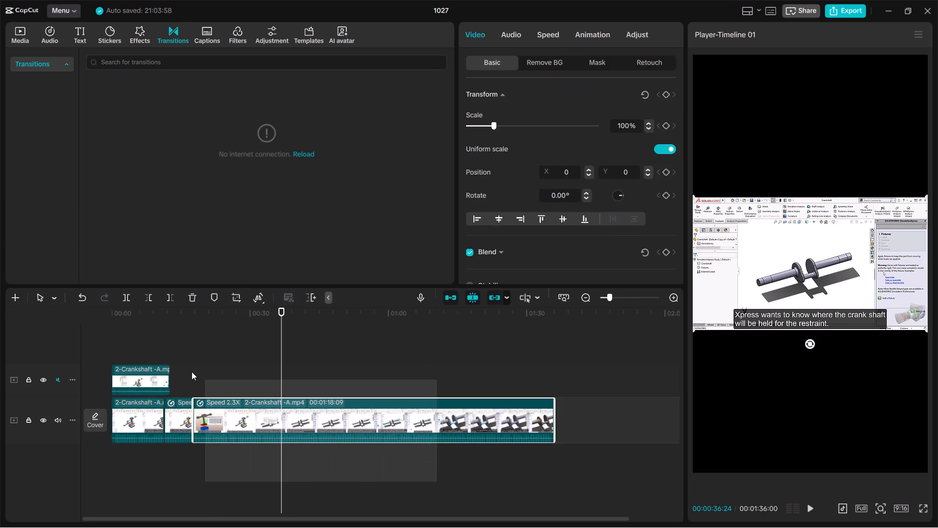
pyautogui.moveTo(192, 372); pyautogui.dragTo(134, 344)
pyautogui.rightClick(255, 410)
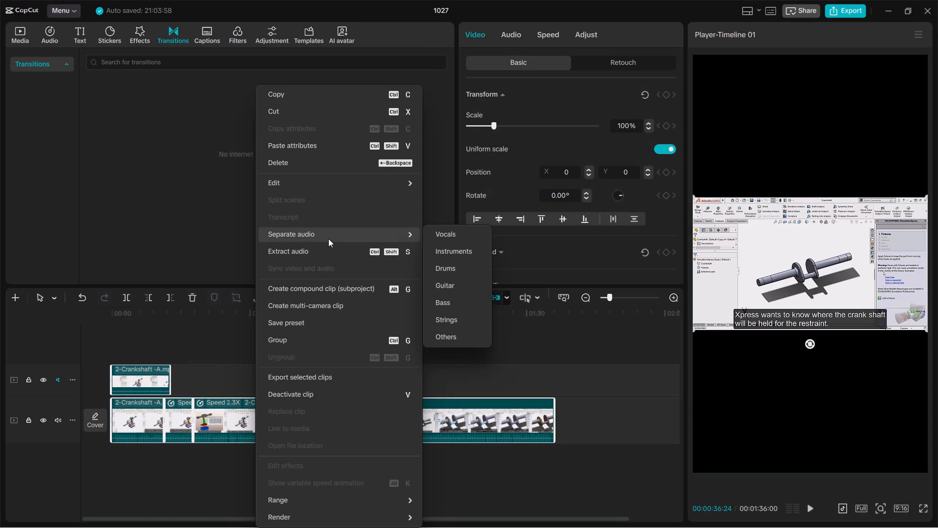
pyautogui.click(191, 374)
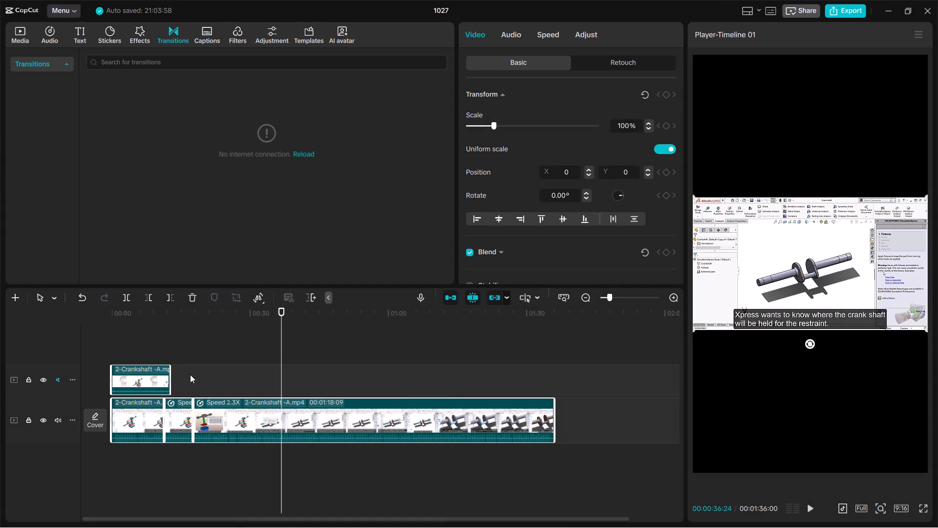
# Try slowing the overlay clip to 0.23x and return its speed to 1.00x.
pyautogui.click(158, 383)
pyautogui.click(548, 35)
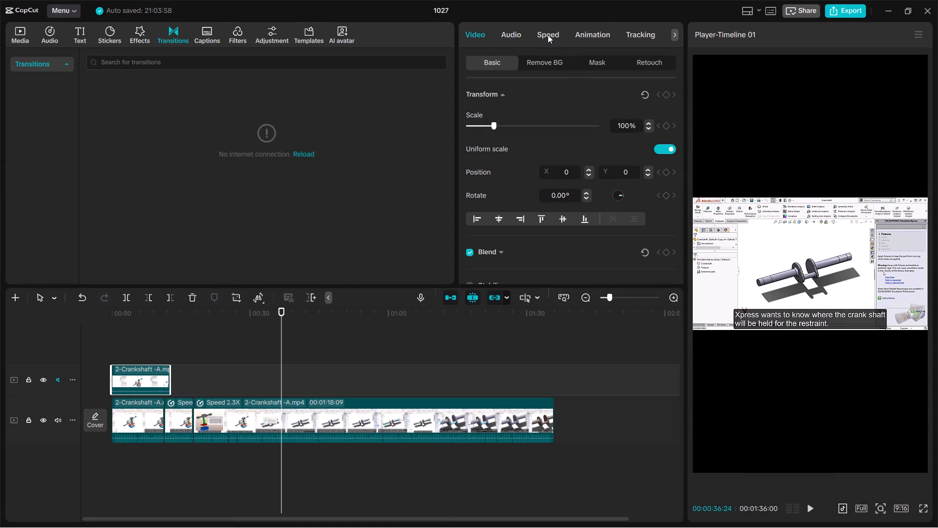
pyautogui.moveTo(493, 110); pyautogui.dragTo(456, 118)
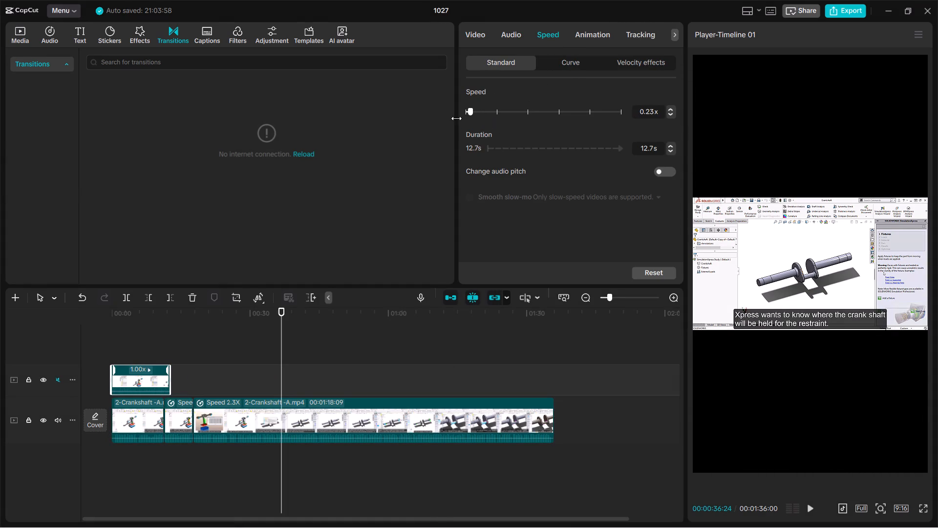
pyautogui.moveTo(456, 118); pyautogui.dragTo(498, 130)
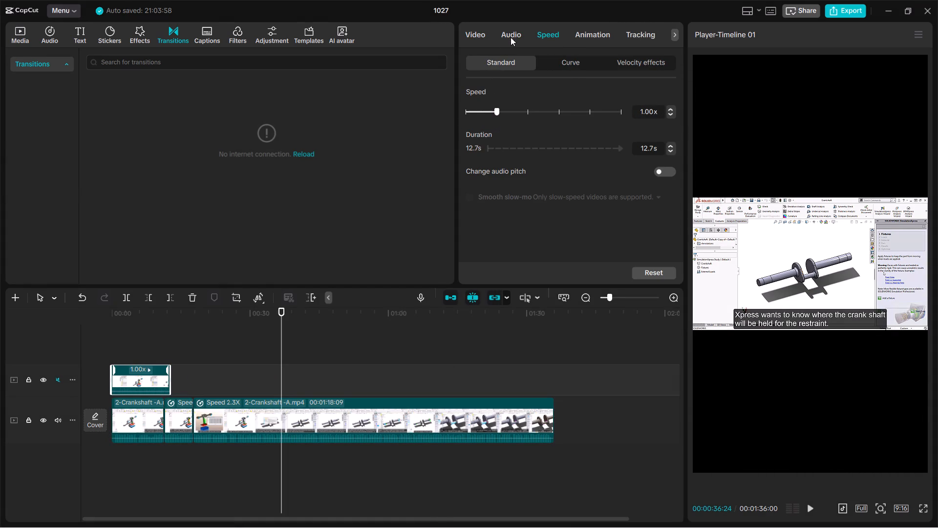
# Lower the overlay clip's audio volume to the minimum.
pyautogui.click(515, 32)
pyautogui.moveTo(560, 128); pyautogui.dragTo(439, 144)
pyautogui.click(325, 347)
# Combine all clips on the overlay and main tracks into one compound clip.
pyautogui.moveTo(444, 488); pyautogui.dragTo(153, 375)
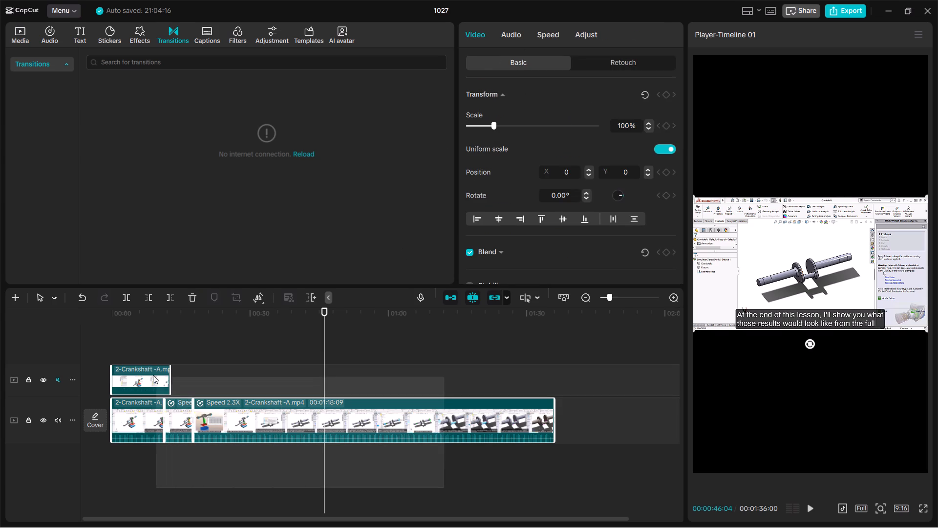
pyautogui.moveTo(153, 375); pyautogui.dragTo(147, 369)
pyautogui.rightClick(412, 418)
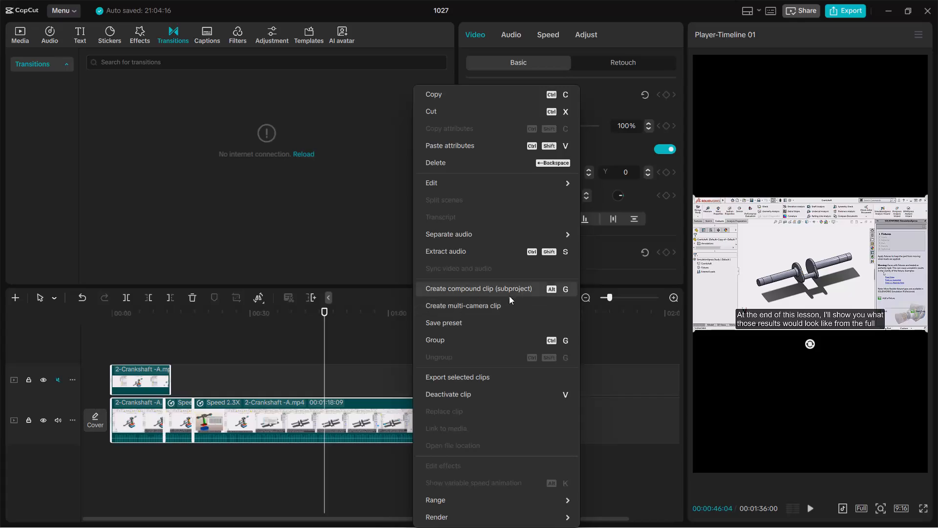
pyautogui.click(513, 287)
# Play the compound clip from the start to about 18 seconds and examine its framing in the vertical preview.
pyautogui.click(421, 340)
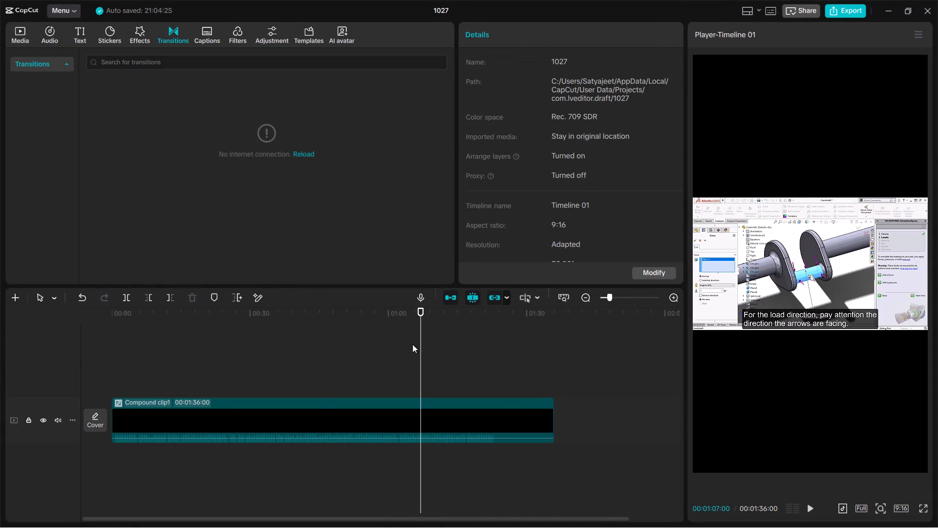
pyautogui.moveTo(422, 361); pyautogui.dragTo(128, 386)
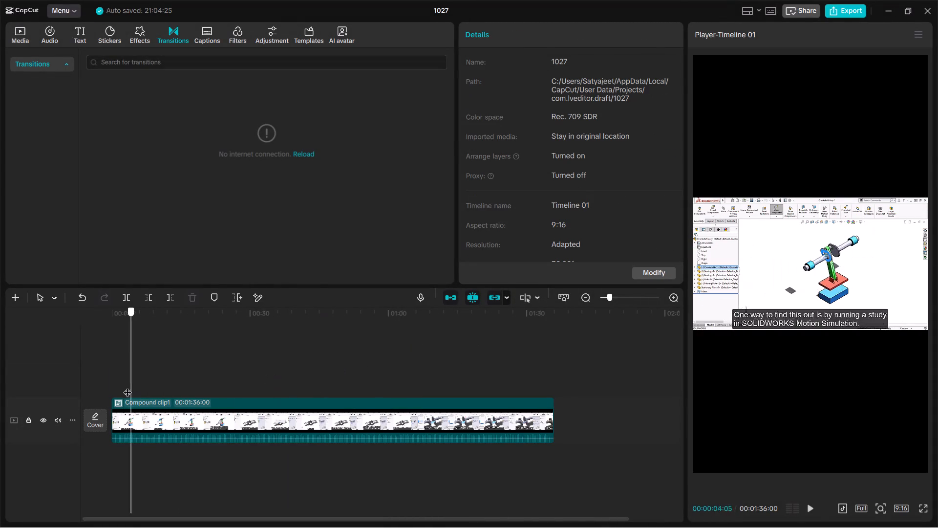
pyautogui.moveTo(128, 386); pyautogui.dragTo(81, 385)
pyautogui.press('space')
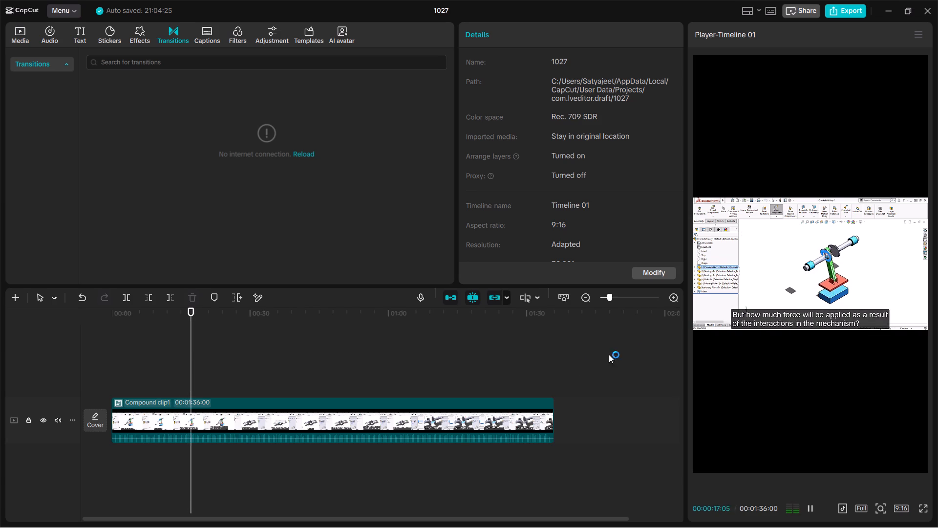
pyautogui.press('space')
pyautogui.click(475, 415)
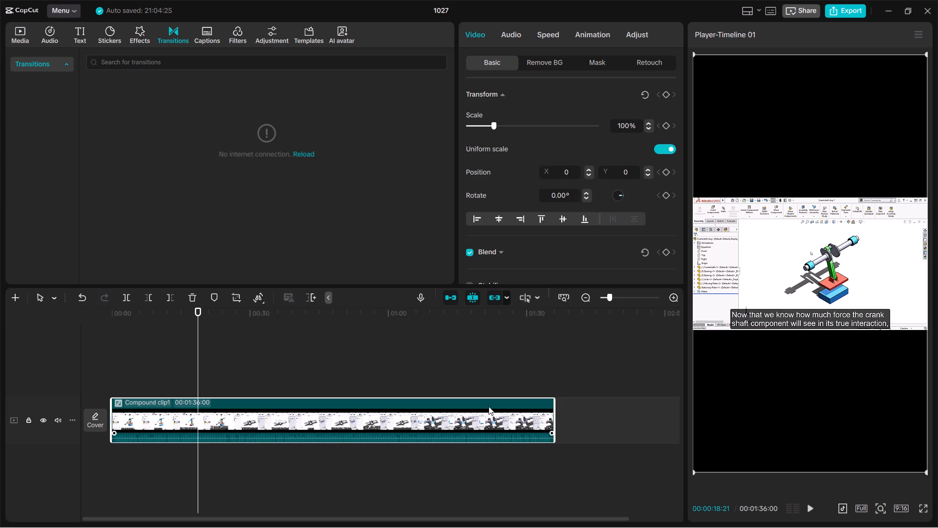
pyautogui.click(823, 302)
pyautogui.click(451, 429)
pyautogui.click(851, 304)
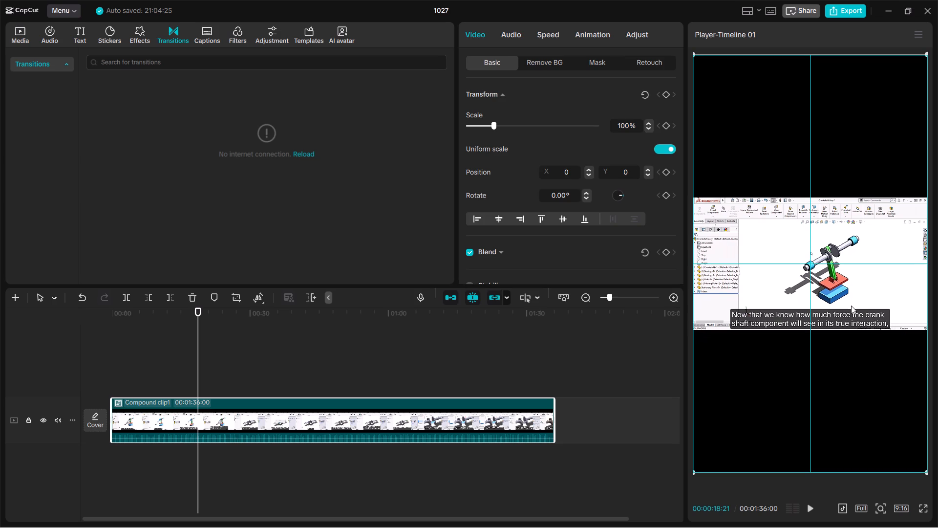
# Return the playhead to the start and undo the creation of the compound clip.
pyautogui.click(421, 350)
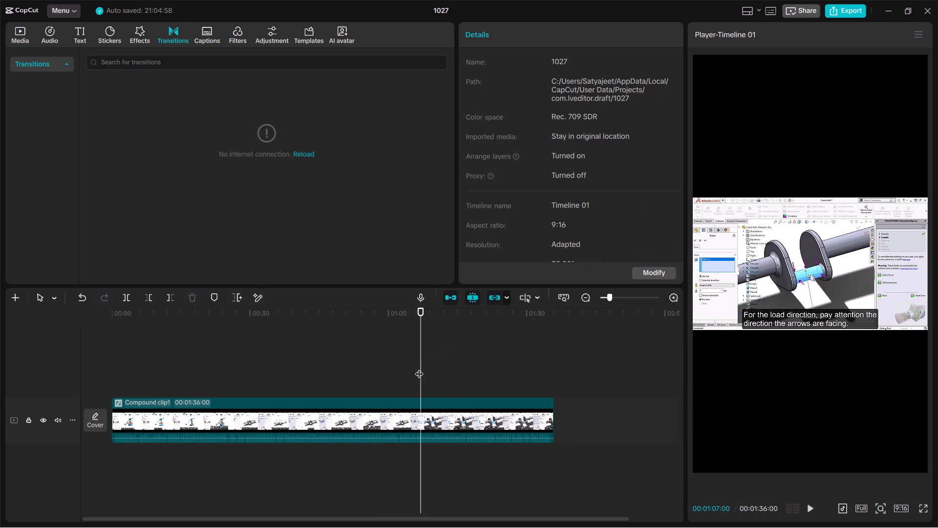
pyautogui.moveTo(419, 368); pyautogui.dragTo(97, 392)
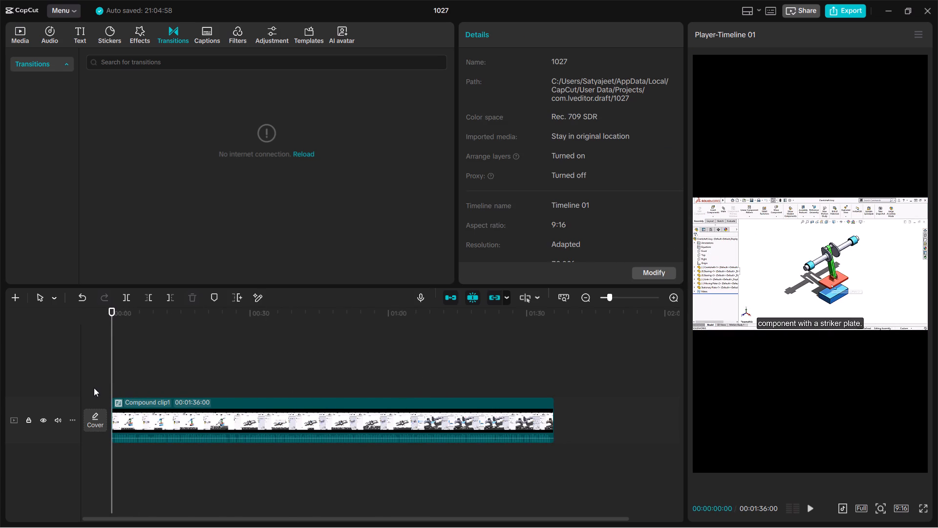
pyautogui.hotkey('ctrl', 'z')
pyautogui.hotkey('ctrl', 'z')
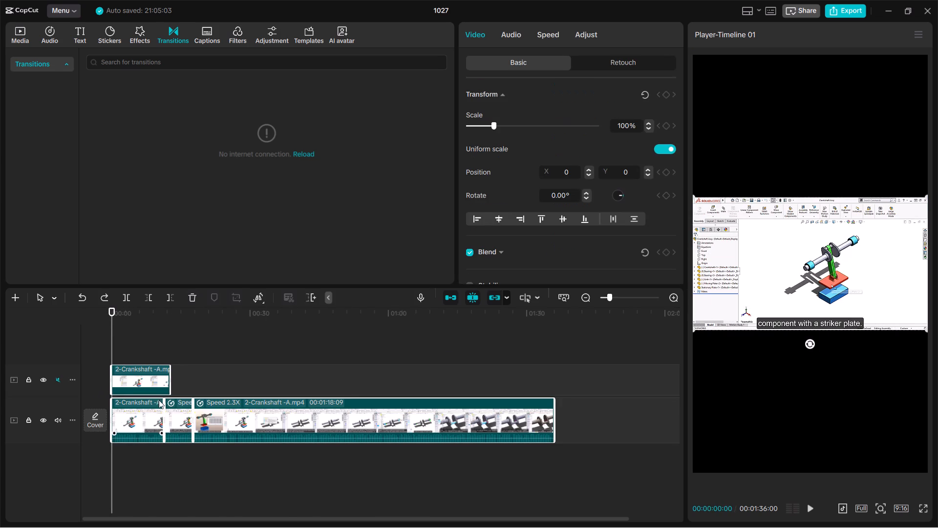
# Undo all earlier edits back to the single unsplit 2-Crankshaft -A clip on the main track.
pyautogui.hotkey('ctrl', 'z')
pyautogui.hotkey('ctrl', 'z')
pyautogui.hotkey('ctrl', 'z')
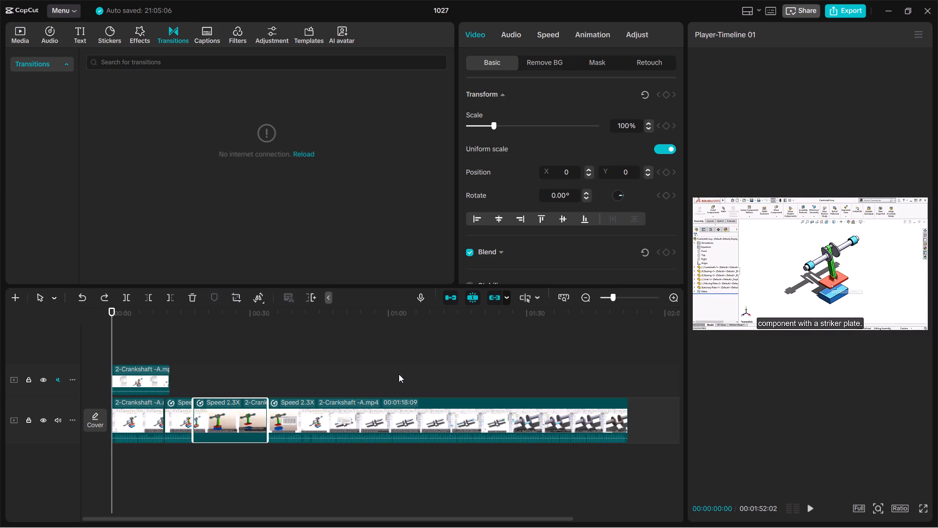
pyautogui.hotkey('ctrl', 'z')
pyautogui.hotkey('ctrl', 'z')
pyautogui.hotkey('ctrl', 'z')
pyautogui.hotkey('ctrl', 'z')
pyautogui.hotkey('ctrl', 'z')
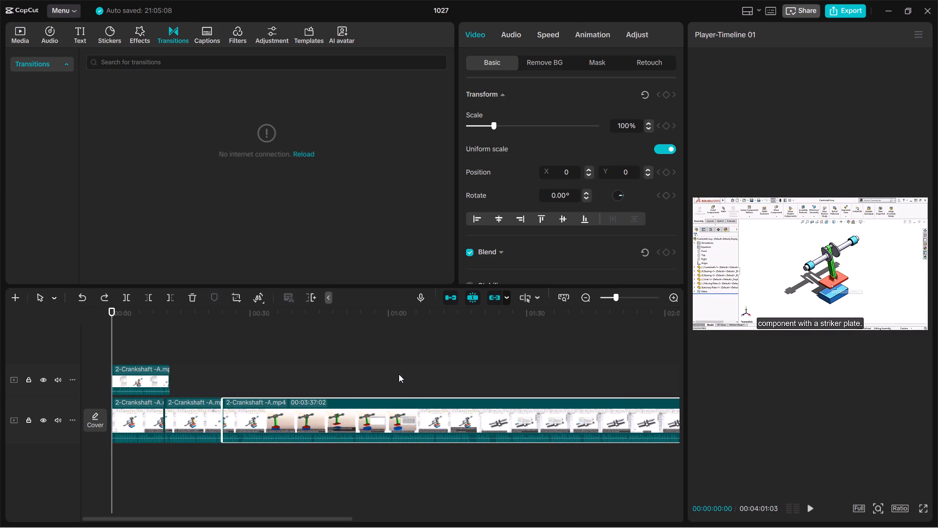
pyautogui.hotkey('ctrl', 'z')
pyautogui.hotkey('ctrl', 'z')
pyautogui.hotkey('ctrl', 'z')
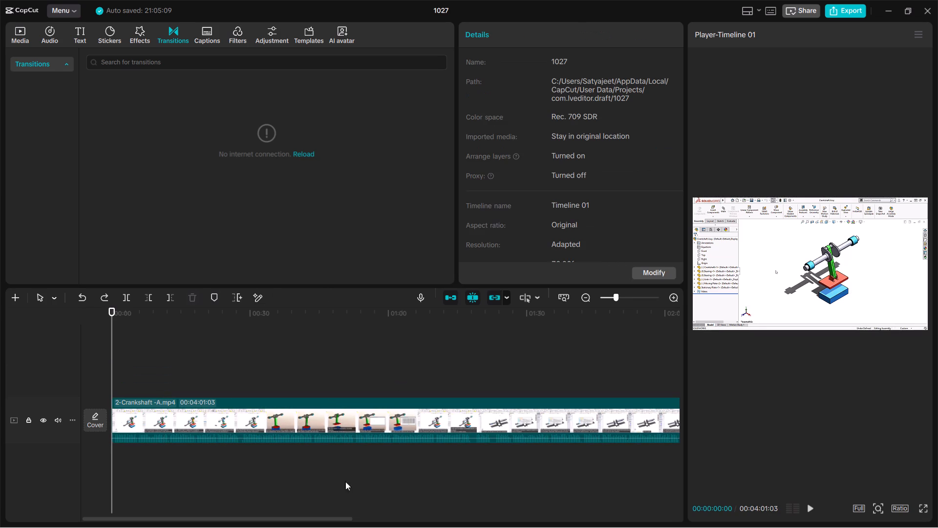
# Select the restored clip and set the project's aspect ratio to 9:16.
pyautogui.moveTo(339, 490); pyautogui.dragTo(420, 396)
pyautogui.click(909, 510)
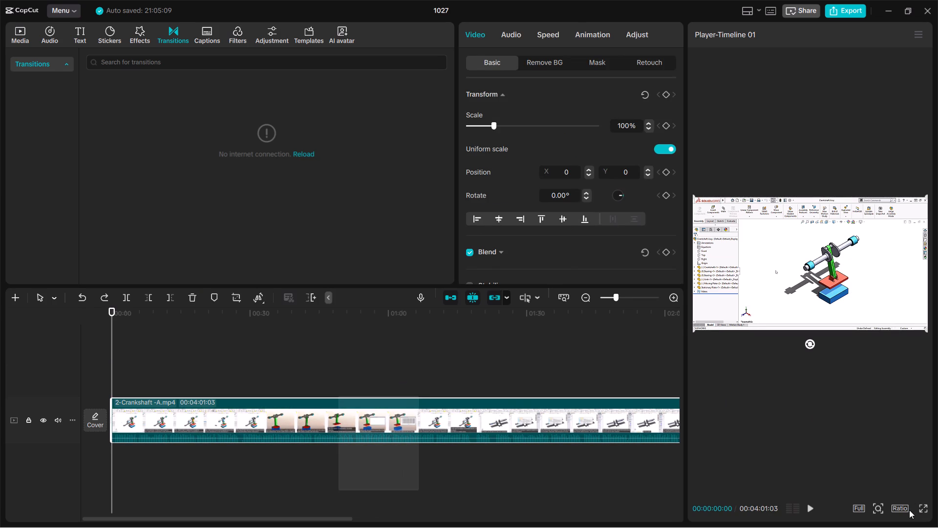
pyautogui.click(904, 508)
pyautogui.click(917, 463)
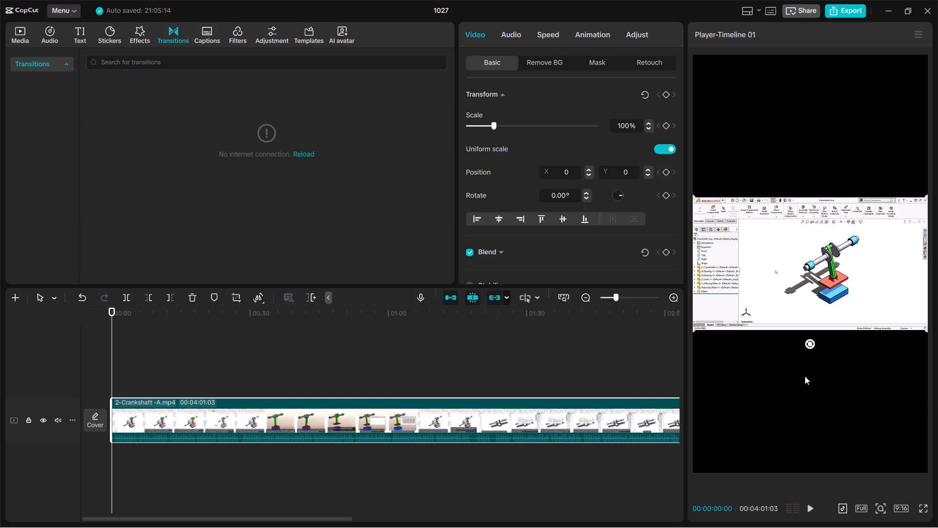
# Rotate the clip to 90° and enlarge it to about 177% so it fills the vertical frame.
pyautogui.moveTo(810, 340); pyautogui.dragTo(756, 272)
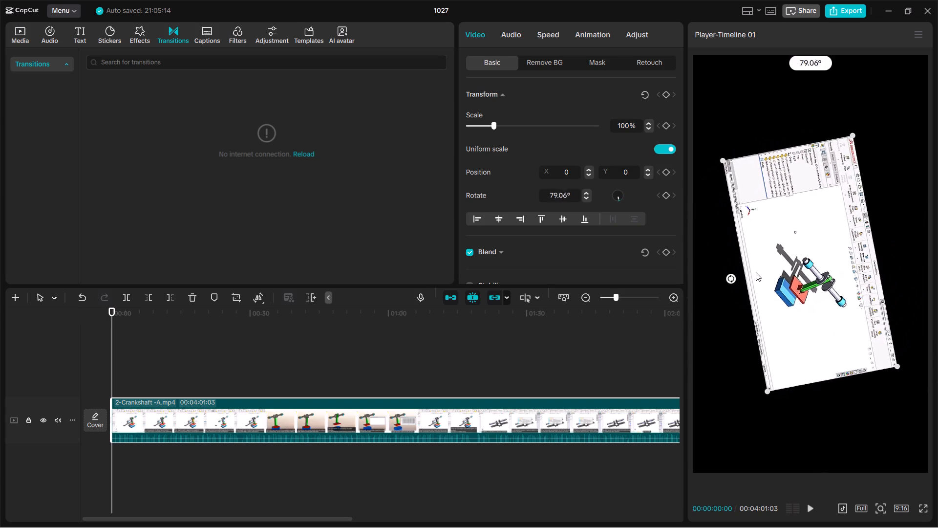
pyautogui.moveTo(756, 272); pyautogui.dragTo(756, 264)
pyautogui.moveTo(746, 381); pyautogui.dragTo(746, 381)
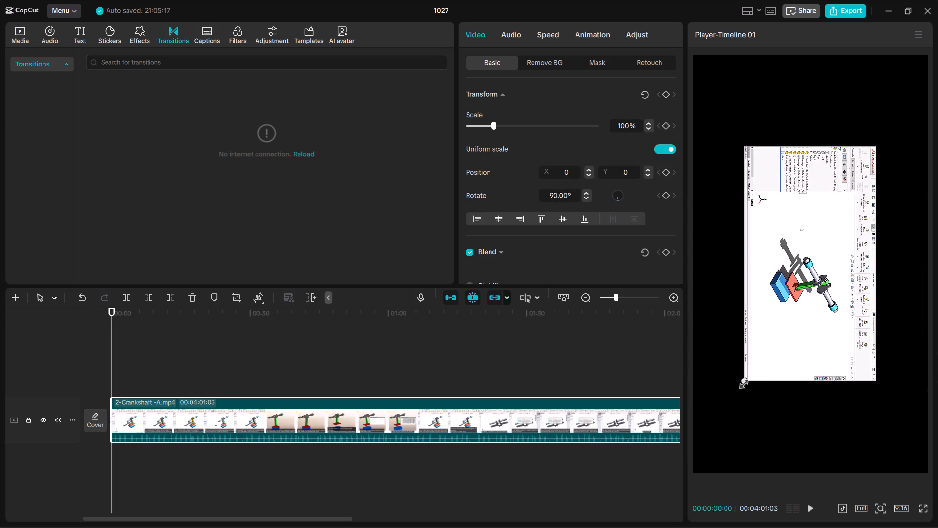
pyautogui.moveTo(746, 381); pyautogui.dragTo(643, 493)
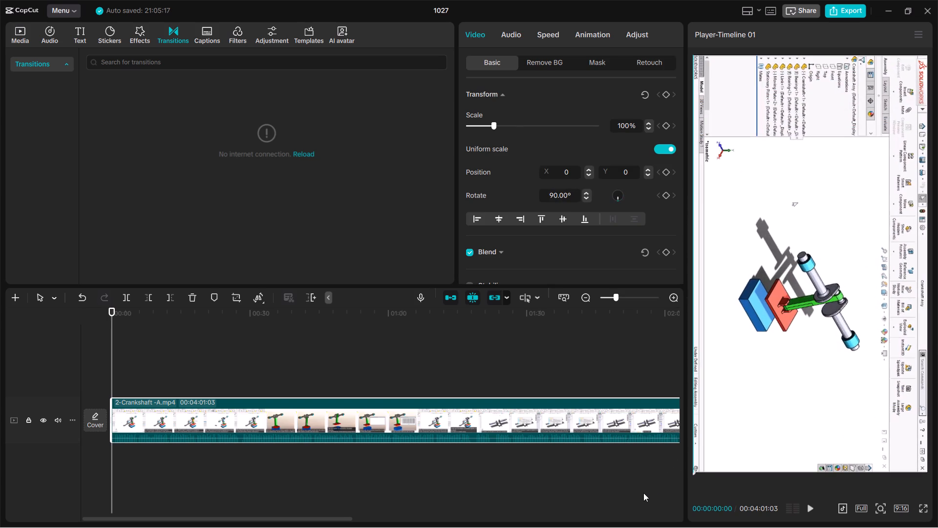
pyautogui.moveTo(643, 493); pyautogui.dragTo(643, 493)
pyautogui.click(435, 453)
pyautogui.click(244, 376)
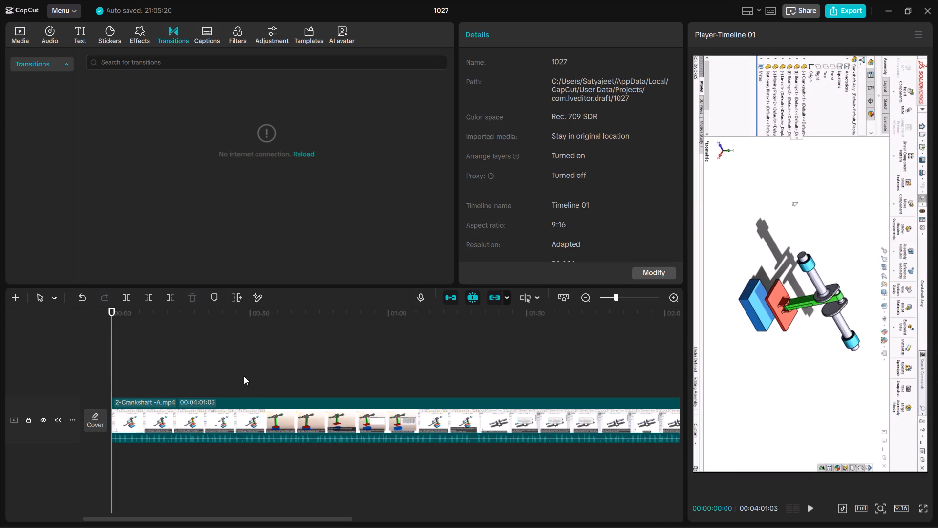
# Split the clip at 00:00:26:16 and 00:01:01:12 and delete the segment between the two cuts.
pyautogui.moveTo(244, 376); pyautogui.dragTo(237, 392)
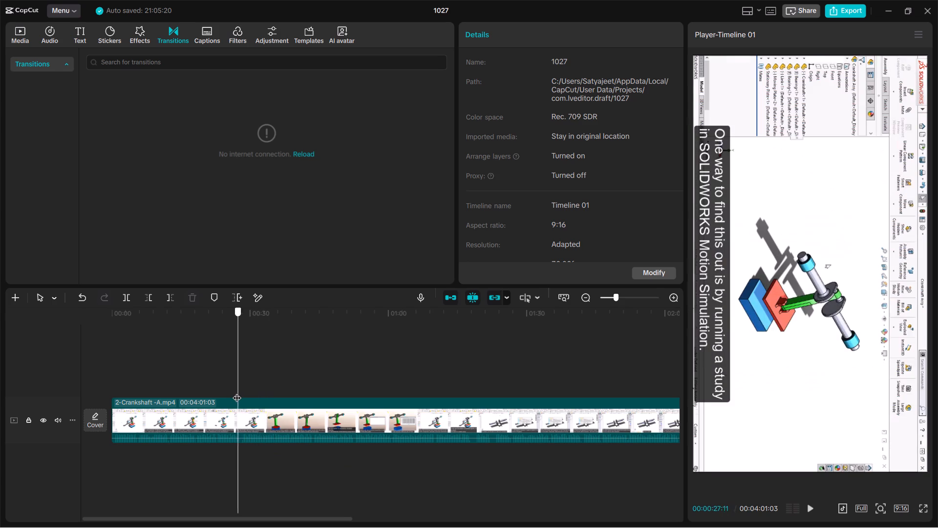
pyautogui.moveTo(237, 392); pyautogui.dragTo(234, 394)
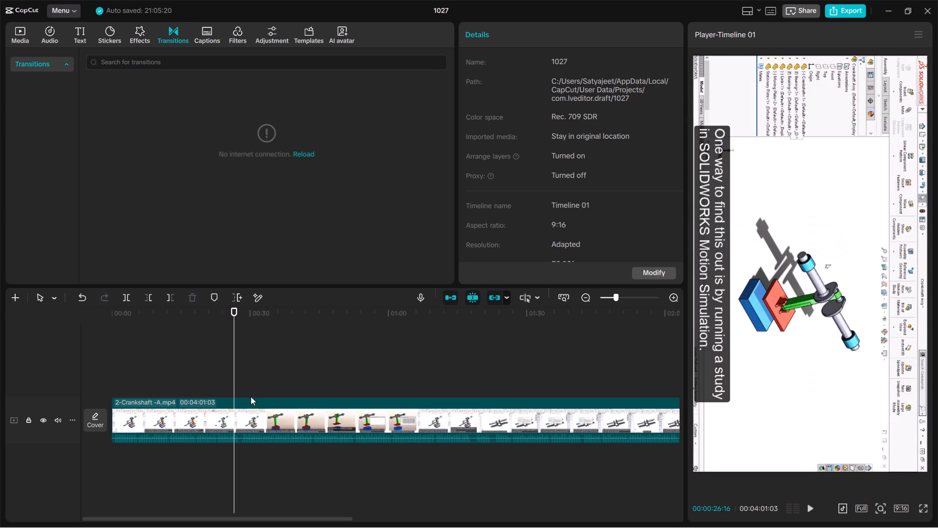
pyautogui.hotkey('ctrl', 'b')
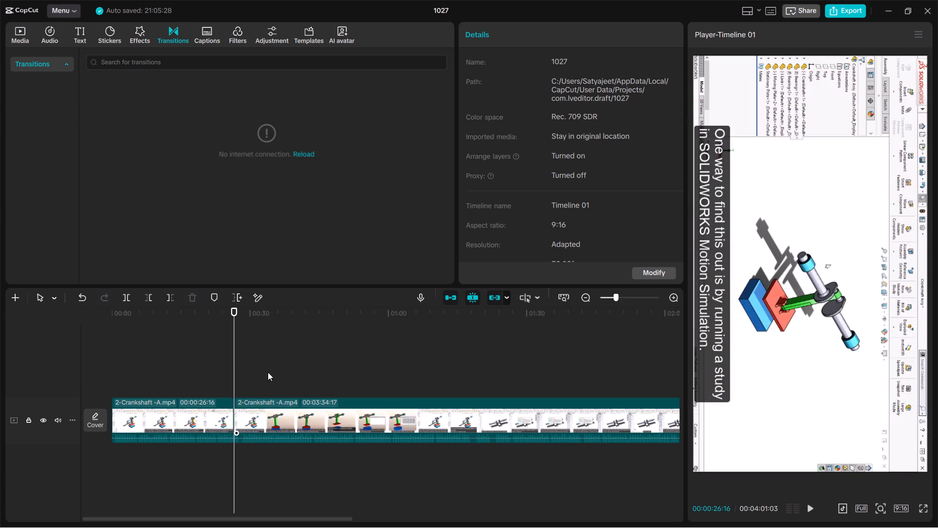
pyautogui.moveTo(237, 373); pyautogui.dragTo(413, 383)
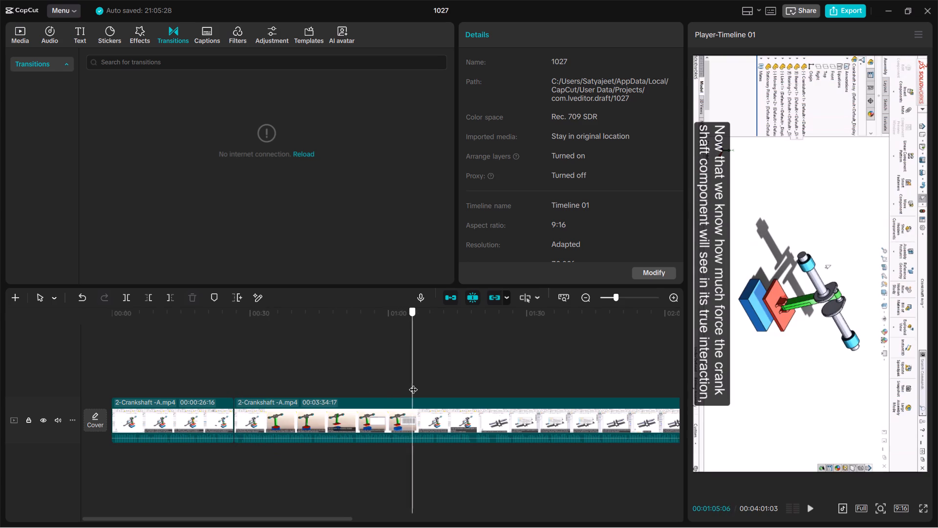
pyautogui.moveTo(413, 383); pyautogui.dragTo(387, 388)
pyautogui.press('space')
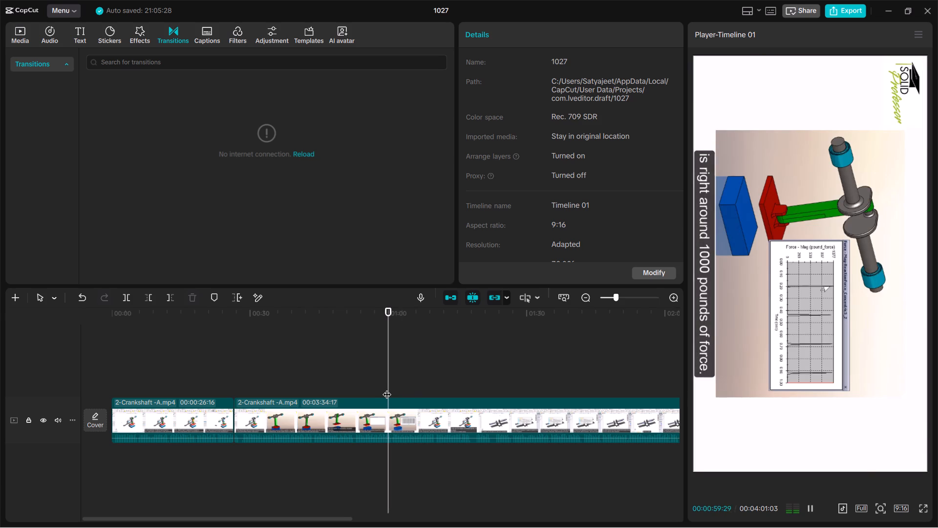
pyautogui.press('space')
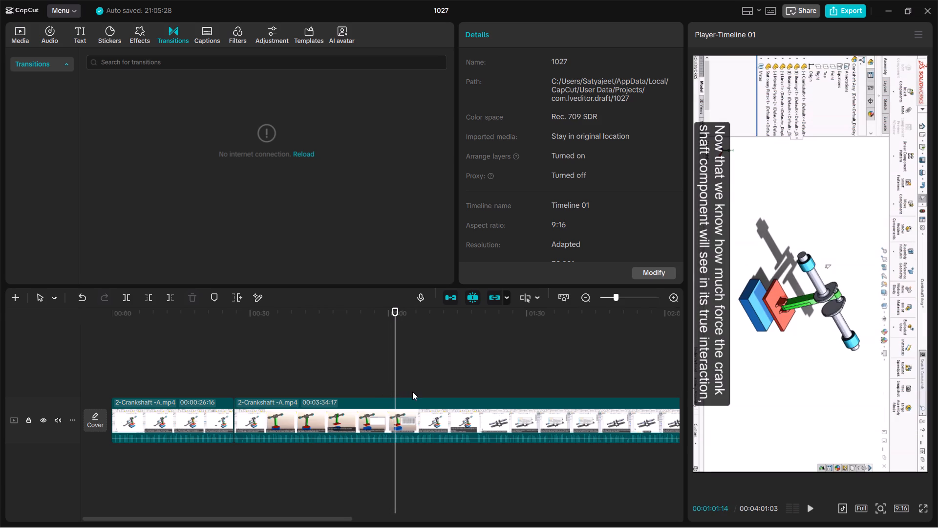
pyautogui.click(397, 384)
pyautogui.hotkey('ctrl', 'b')
pyautogui.moveTo(350, 465); pyautogui.dragTo(378, 369)
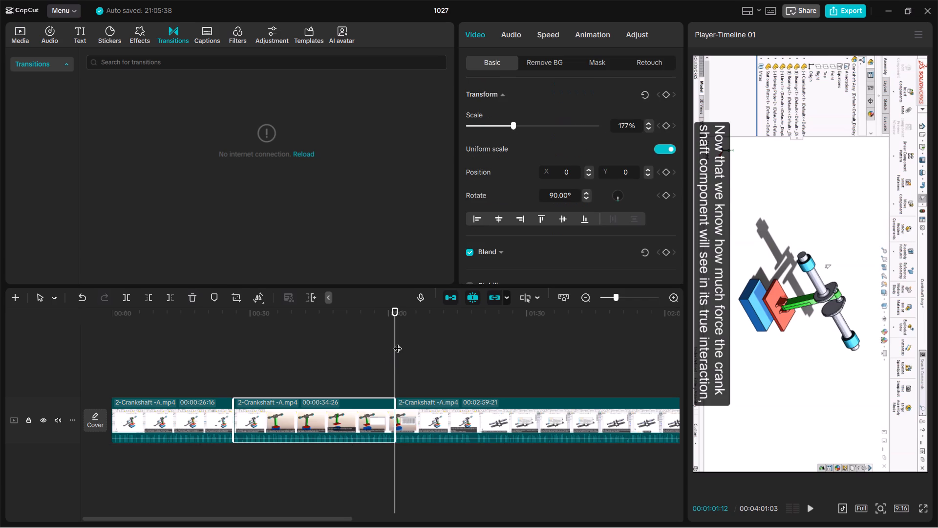
pyautogui.press('Delete')
# Skim the second segment and play it up to about one minute to examine the rotated footage.
pyautogui.moveTo(397, 369); pyautogui.dragTo(316, 381)
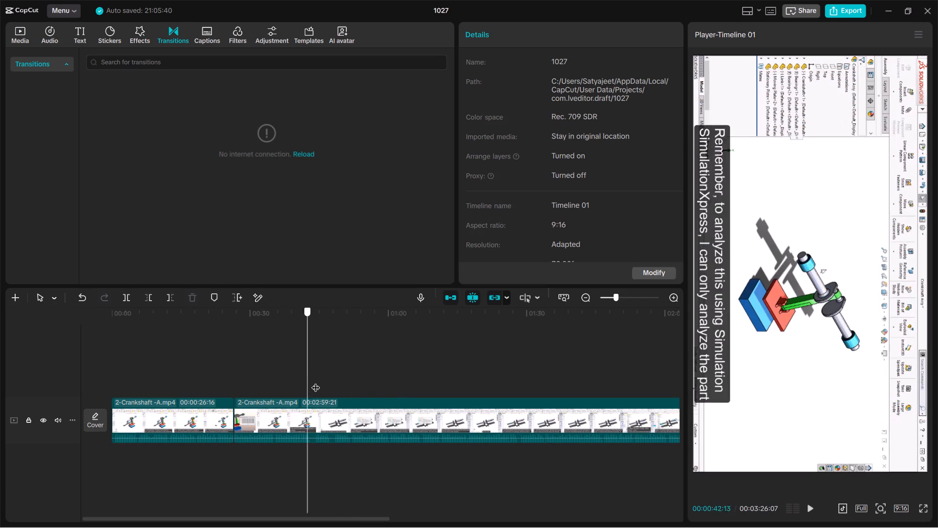
pyautogui.moveTo(316, 381); pyautogui.dragTo(364, 386)
pyautogui.press('space')
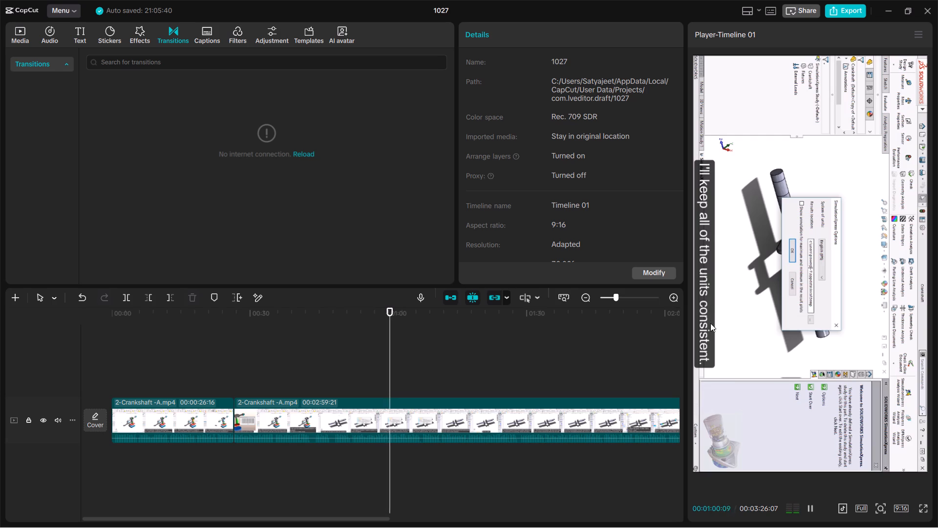
pyautogui.press('space')
# Switch to File Explorer, play the original 2-Crankshaft -A video from Downloads at about 1:05 in Media Player, and close it.
pyautogui.click(885, 16)
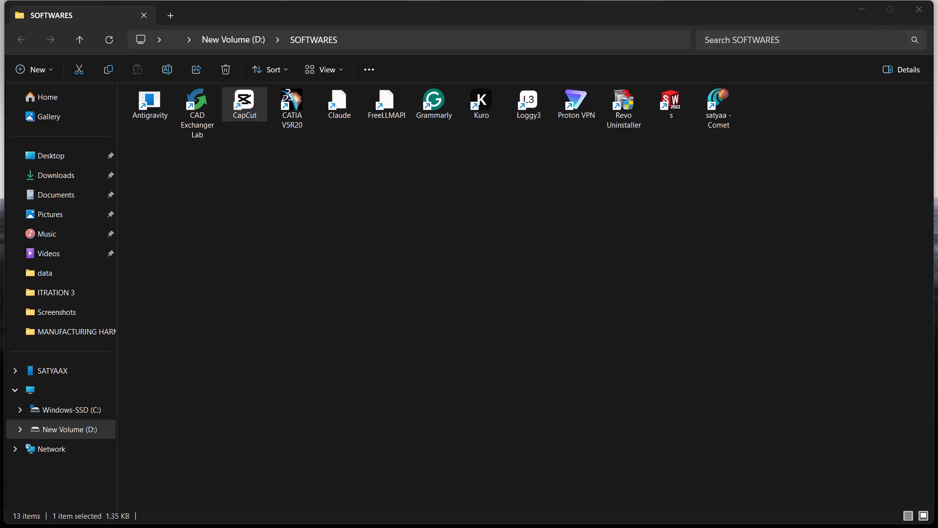
pyautogui.click(66, 177)
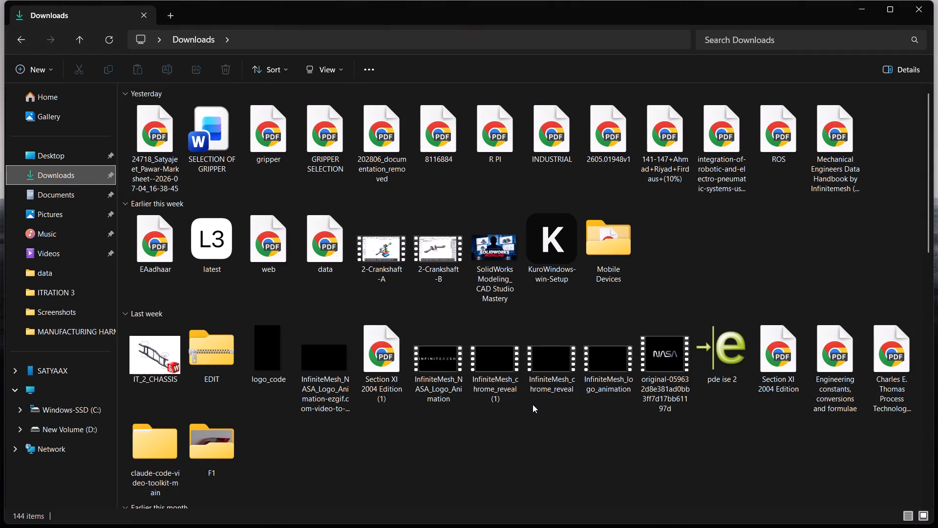
pyautogui.scroll(-1, 633, 403)
pyautogui.scroll(3, 618, 380)
pyautogui.click(707, 234)
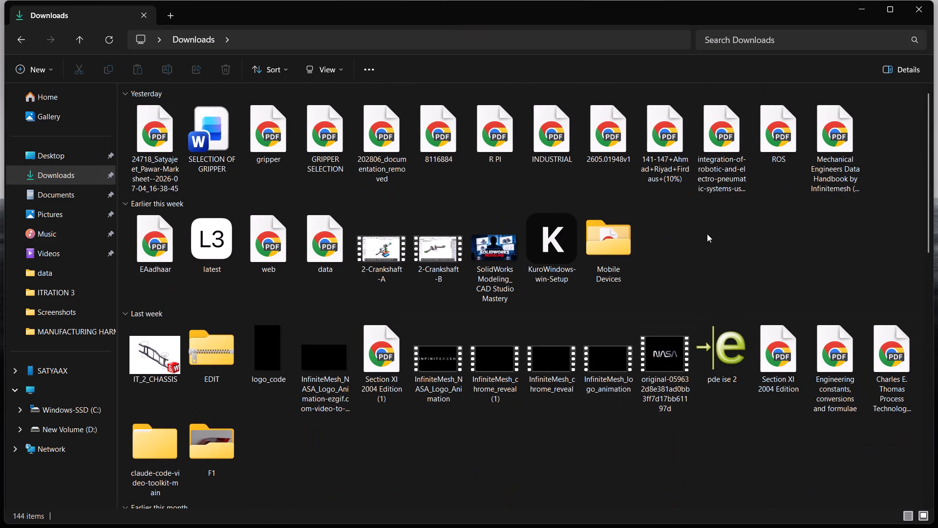
pyautogui.doubleClick(386, 256)
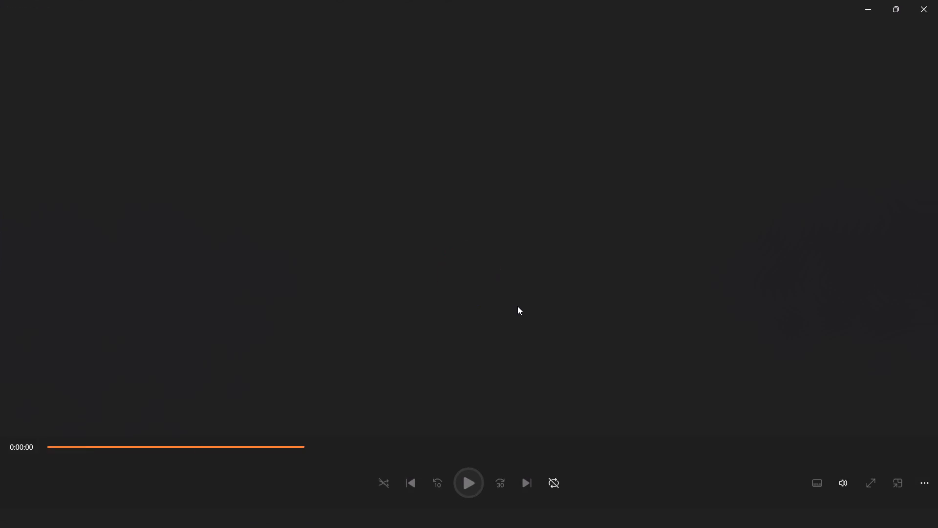
pyautogui.click(280, 464)
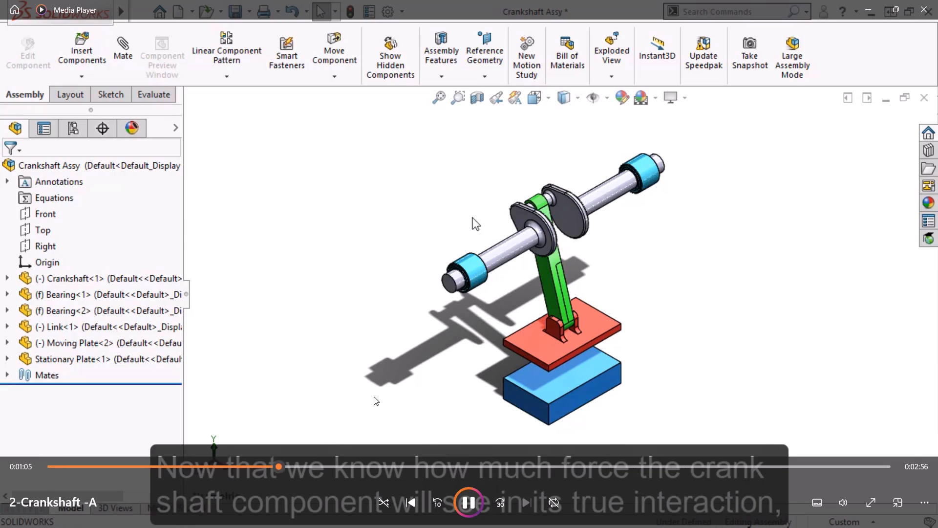
pyautogui.click(467, 359)
pyautogui.click(933, 0)
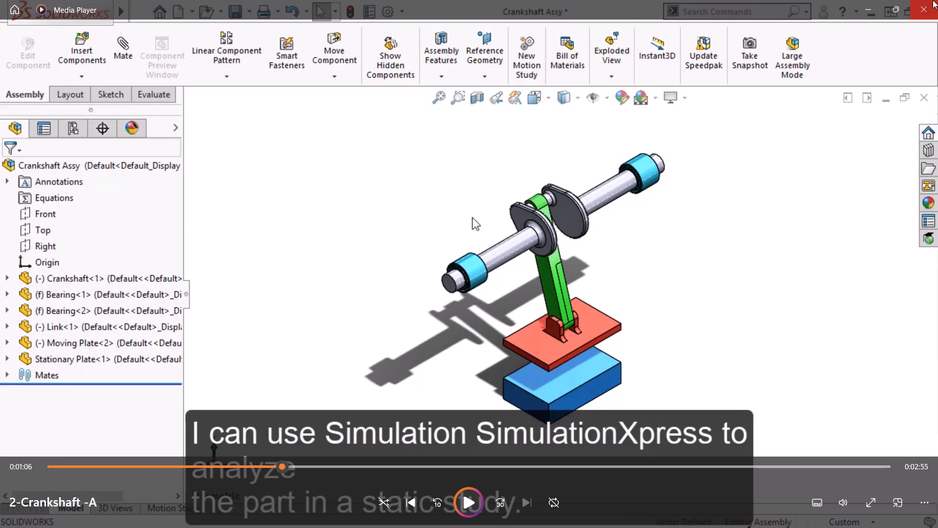
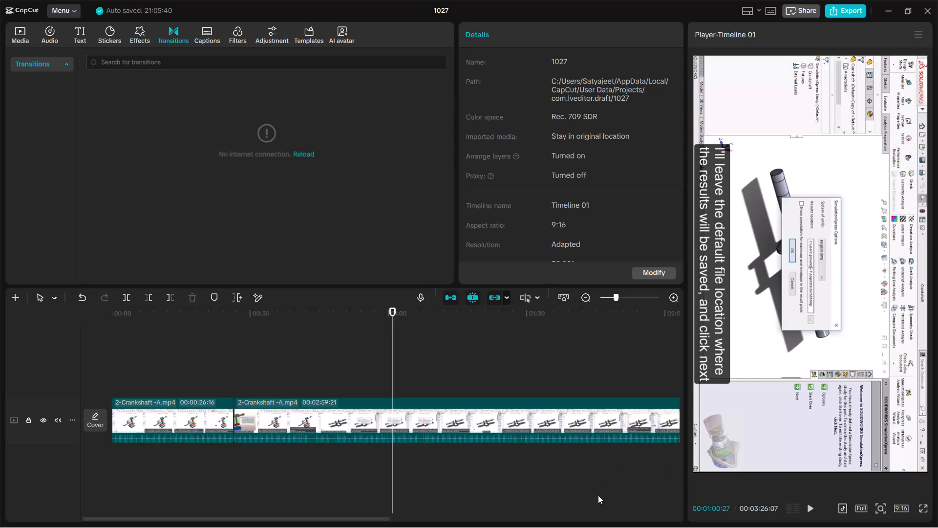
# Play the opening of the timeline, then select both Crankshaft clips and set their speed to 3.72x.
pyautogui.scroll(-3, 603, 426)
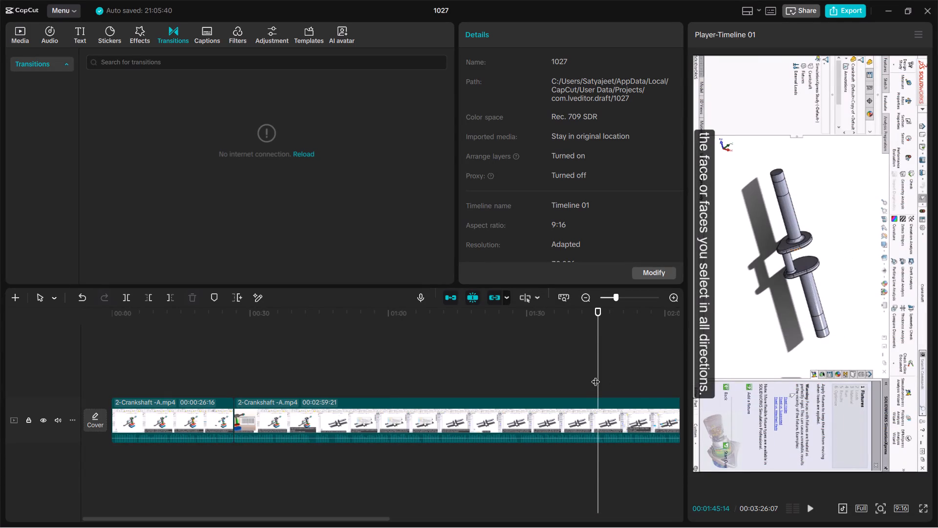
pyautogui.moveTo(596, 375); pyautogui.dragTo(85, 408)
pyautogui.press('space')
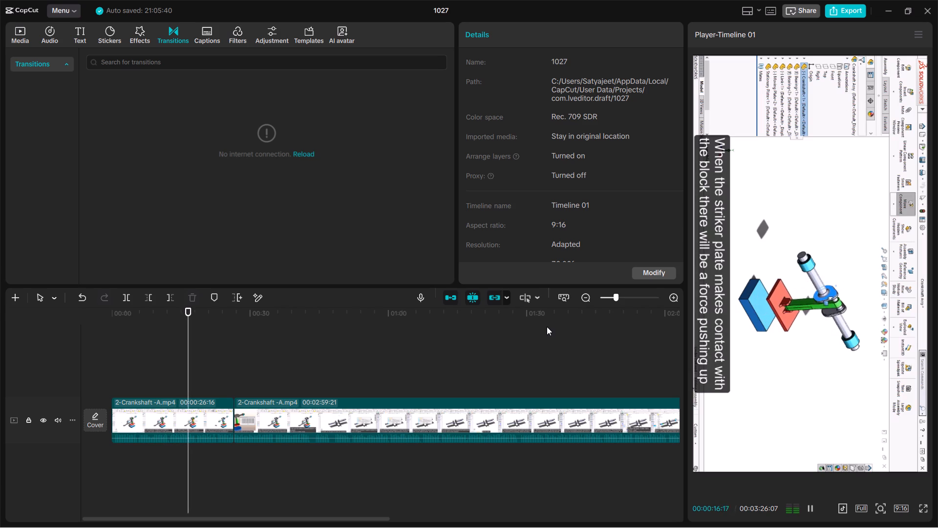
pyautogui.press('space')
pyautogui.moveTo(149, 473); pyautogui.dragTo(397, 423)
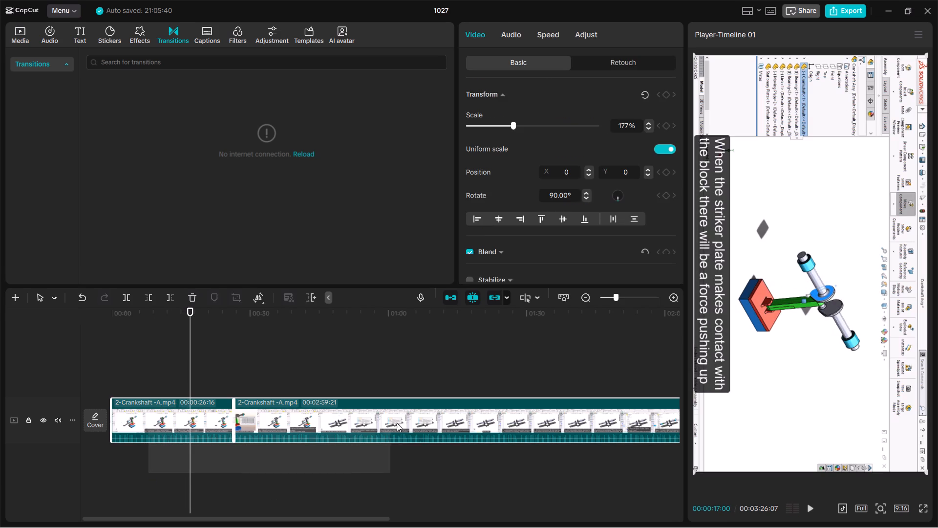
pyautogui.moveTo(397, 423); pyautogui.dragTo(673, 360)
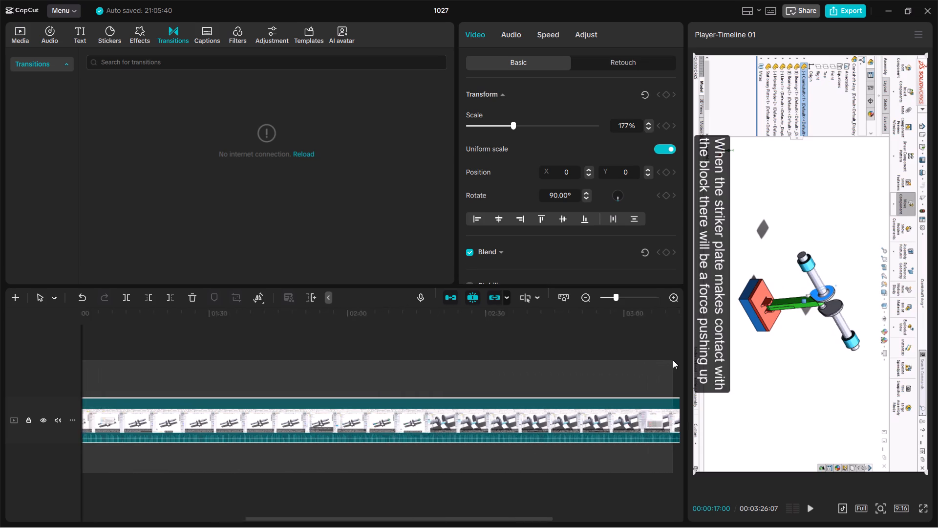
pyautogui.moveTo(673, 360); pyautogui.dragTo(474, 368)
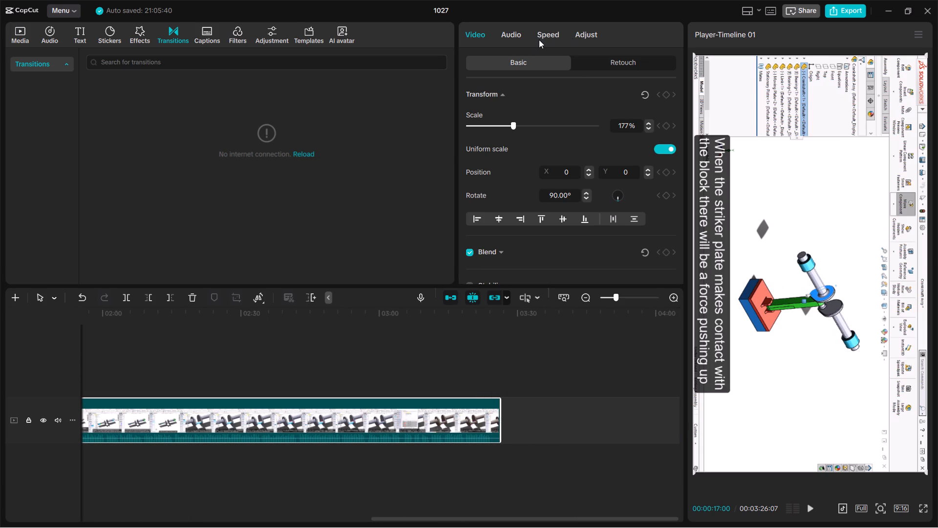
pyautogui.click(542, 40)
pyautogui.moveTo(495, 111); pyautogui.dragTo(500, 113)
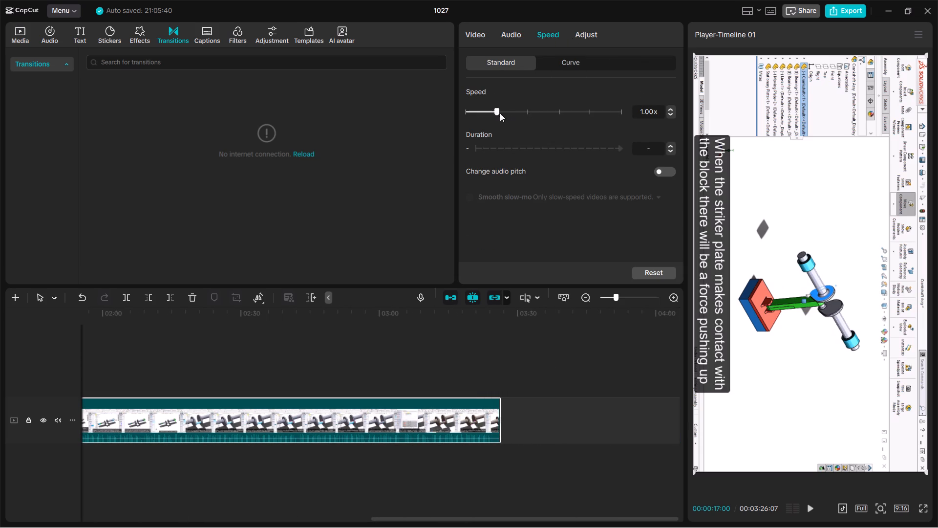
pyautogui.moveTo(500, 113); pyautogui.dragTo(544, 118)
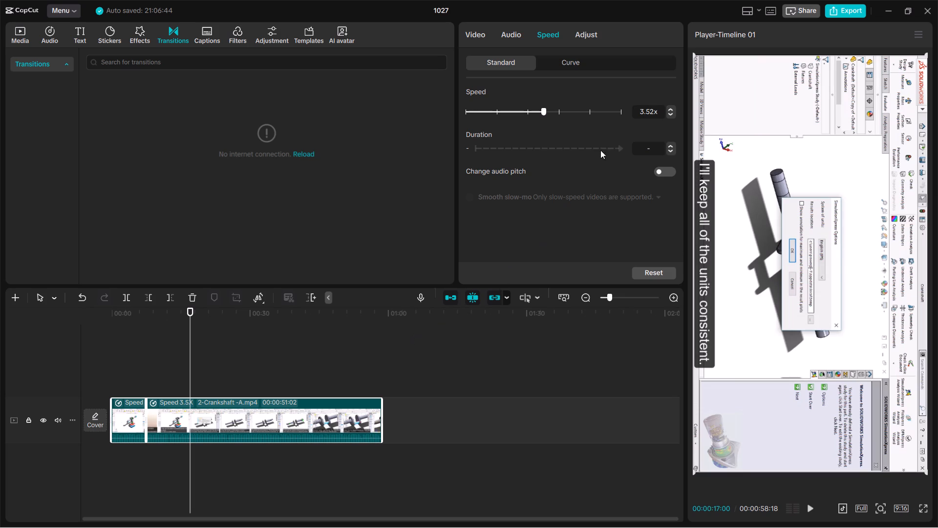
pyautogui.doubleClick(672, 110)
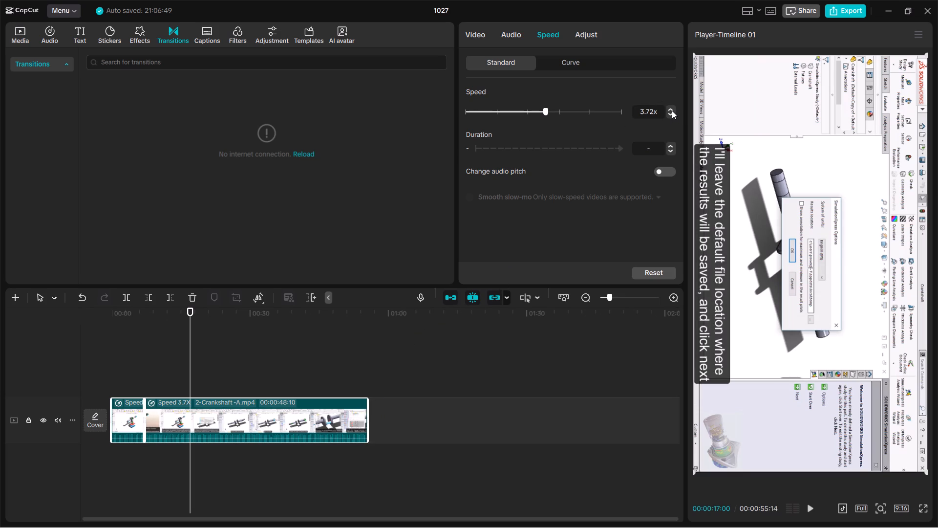
# Preview the end of the sped-up video, then set the speed of both clips to 2.00x.
pyautogui.click(401, 349)
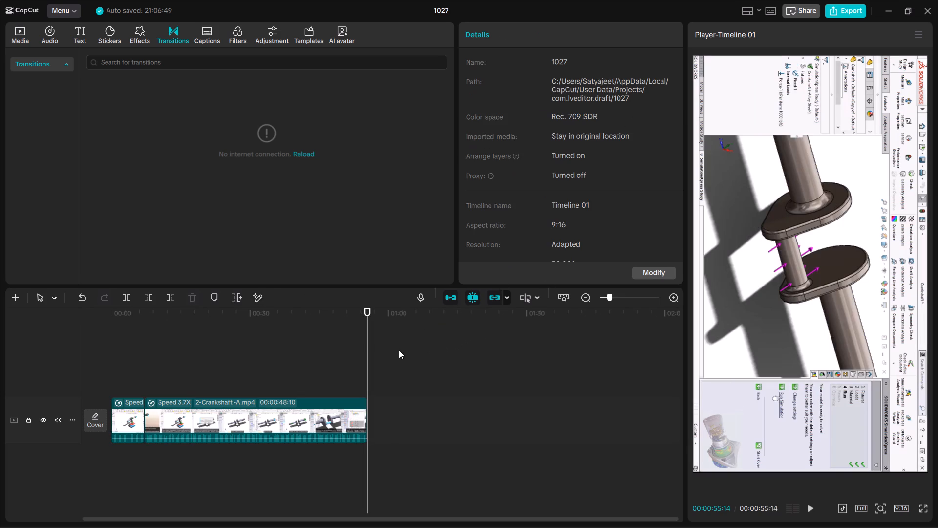
pyautogui.moveTo(370, 364); pyautogui.dragTo(315, 377)
pyautogui.press('space')
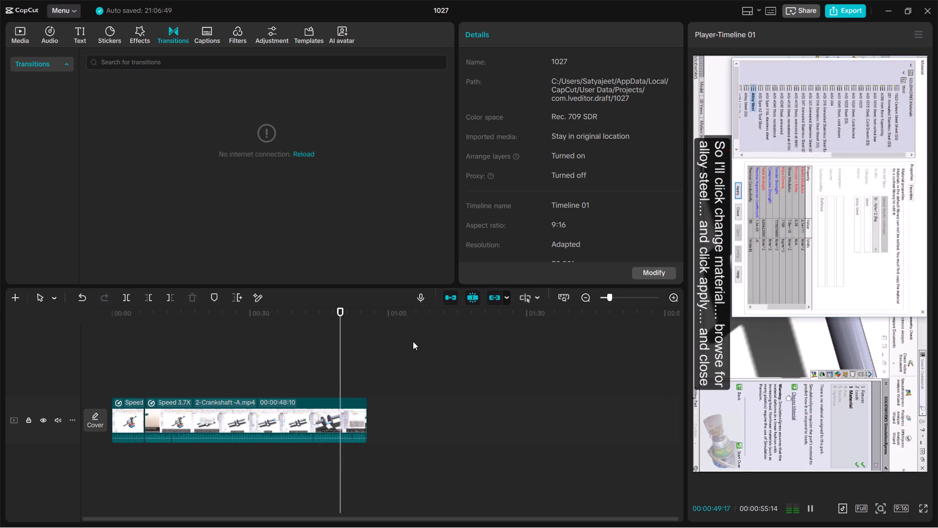
pyautogui.moveTo(272, 470); pyautogui.dragTo(105, 391)
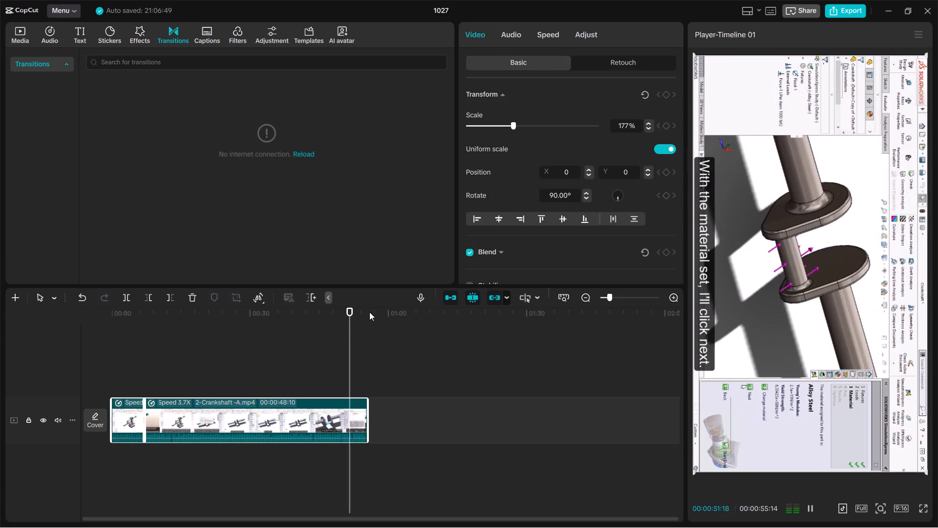
pyautogui.click(550, 35)
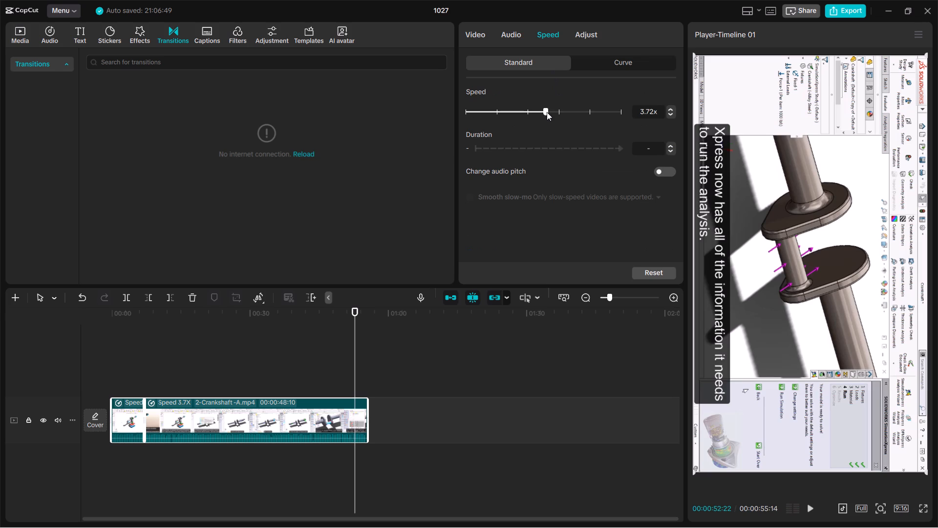
pyautogui.moveTo(547, 111); pyautogui.dragTo(530, 118)
# Review the footage at its new speed and split the second clip at 00:00:21:00, where the part's context options appear.
pyautogui.moveTo(356, 351); pyautogui.dragTo(40, 373)
pyautogui.press('space')
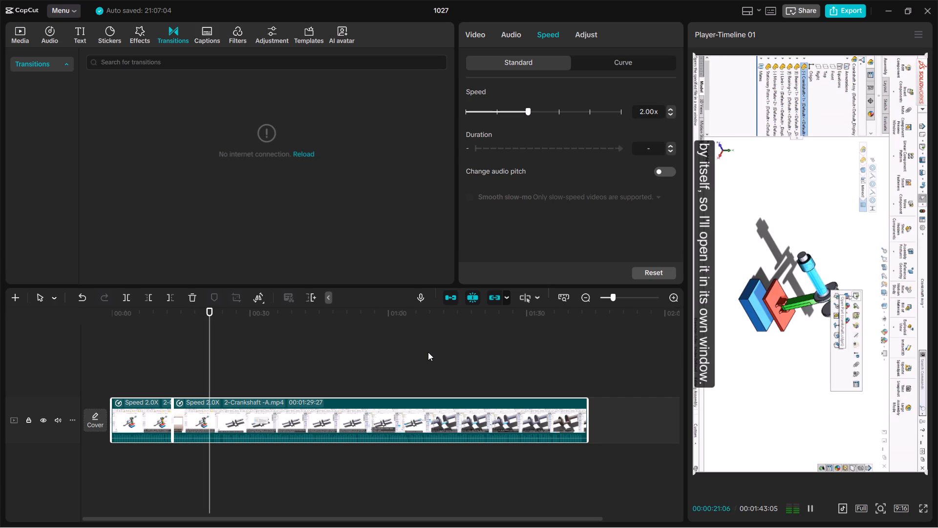
pyautogui.press('space')
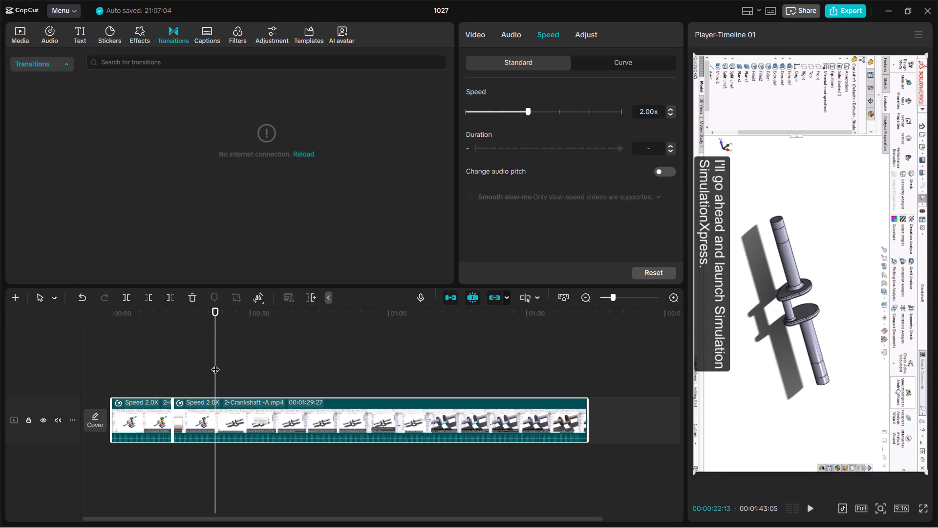
pyautogui.moveTo(215, 363); pyautogui.dragTo(262, 361)
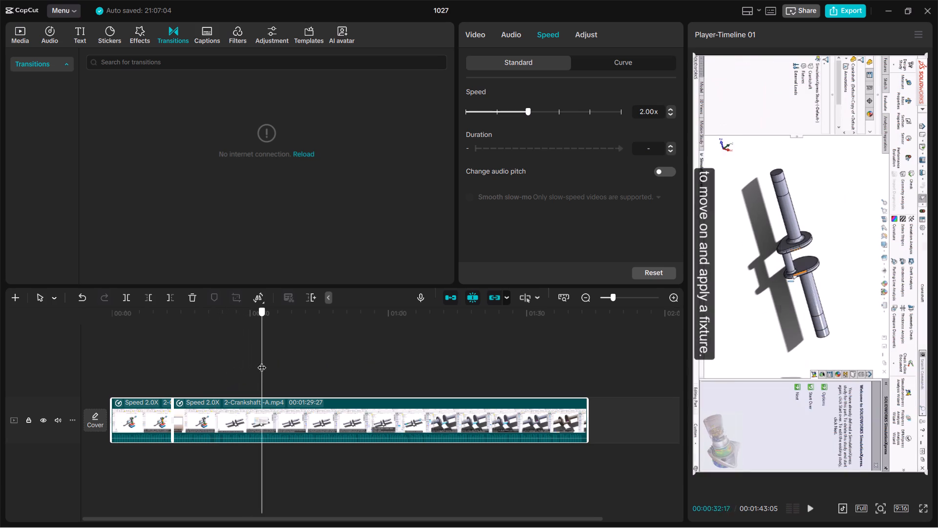
pyautogui.moveTo(262, 361); pyautogui.dragTo(313, 371)
pyautogui.press('space')
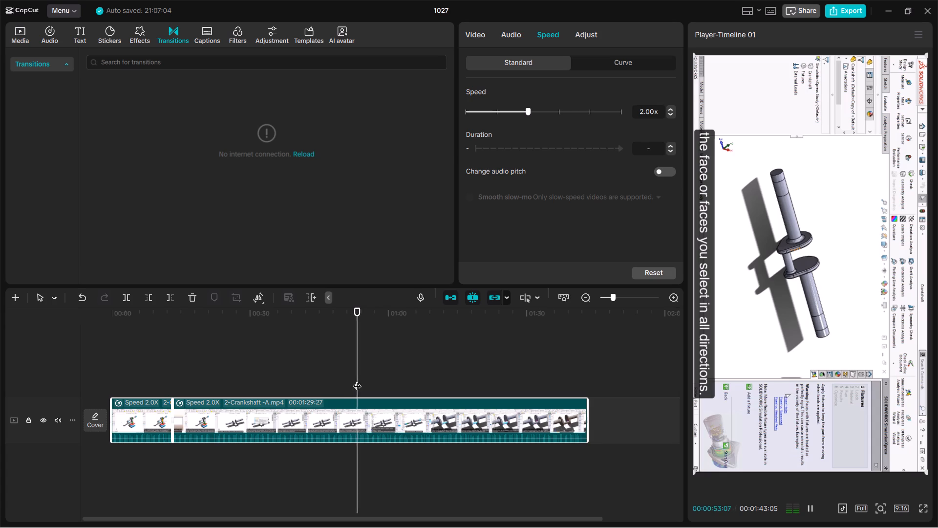
pyautogui.moveTo(357, 380); pyautogui.dragTo(203, 389)
pyautogui.press('space')
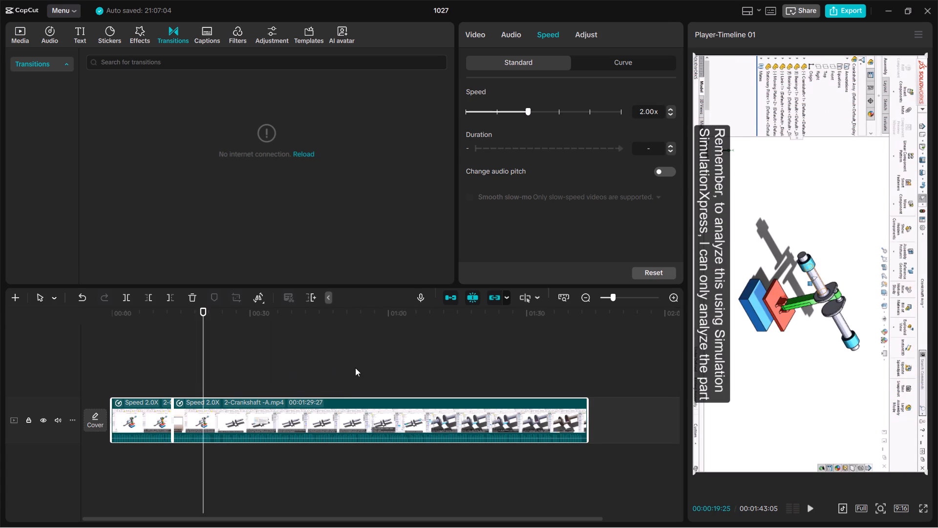
pyautogui.press('space')
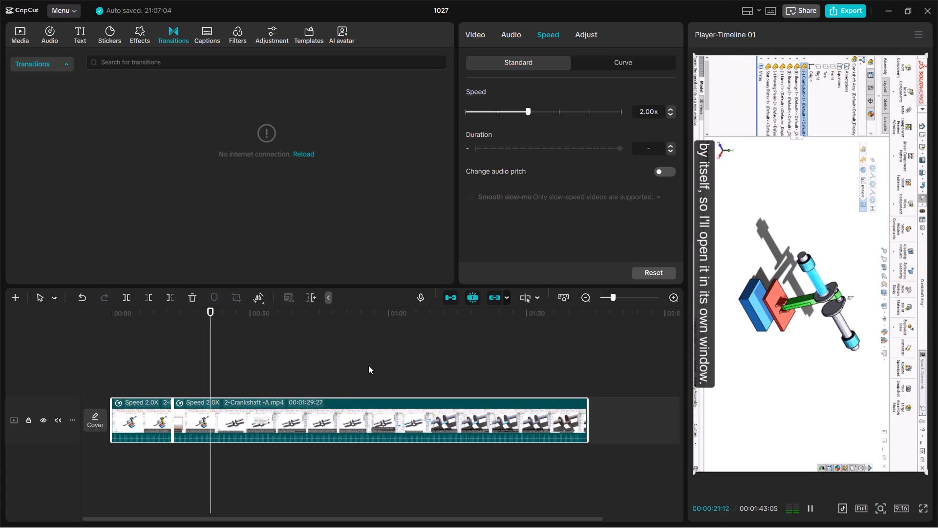
pyautogui.press('space')
pyautogui.moveTo(214, 389); pyautogui.dragTo(209, 392)
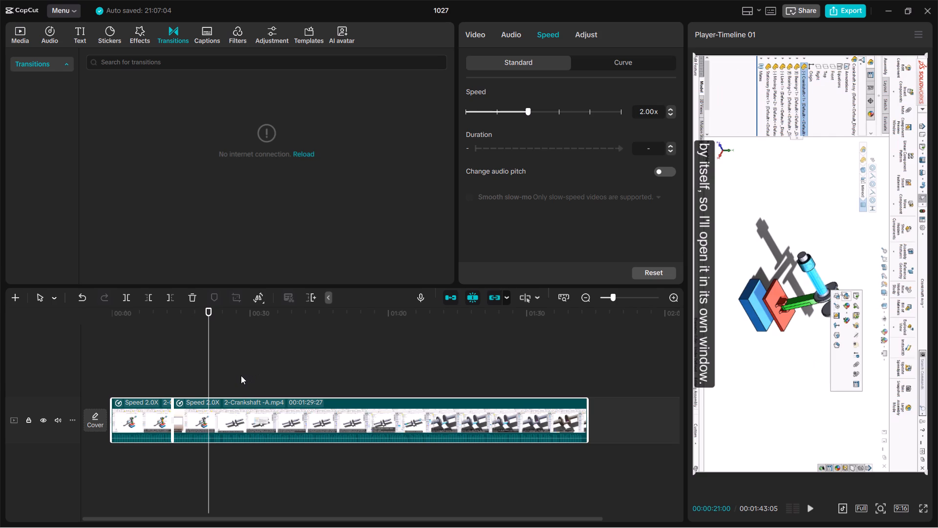
pyautogui.hotkey('ctrl', 'b')
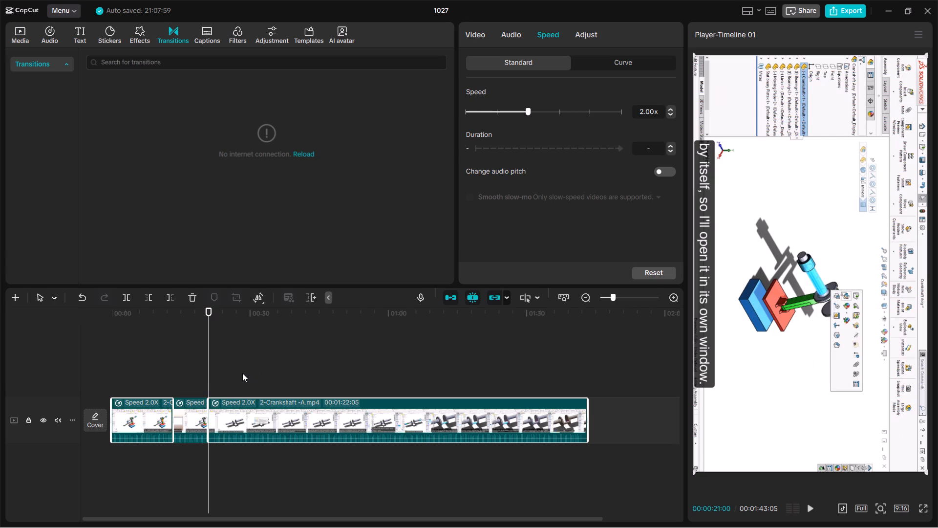
# Find where the Add a Fixture narration begins and split the last clip at 00:00:53:29.
pyautogui.moveTo(211, 370); pyautogui.dragTo(312, 372)
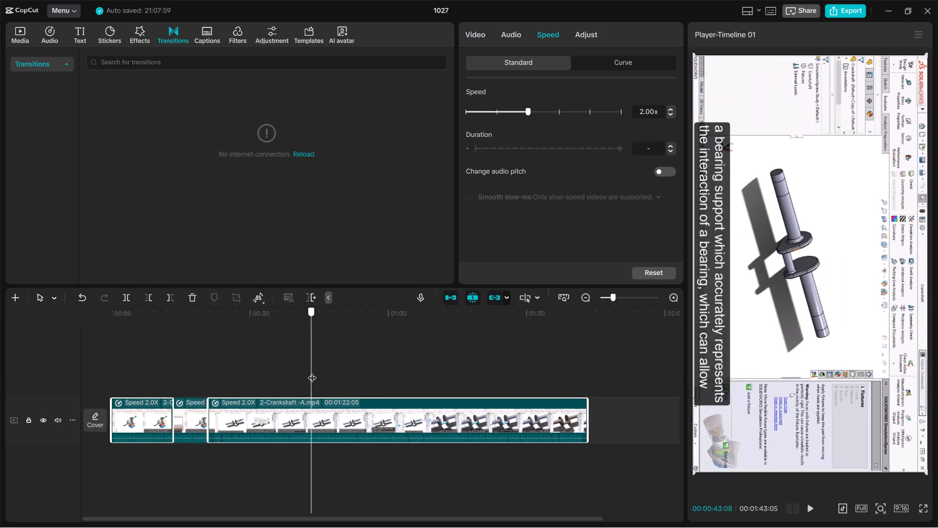
pyautogui.moveTo(312, 372); pyautogui.dragTo(366, 374)
pyautogui.press('space')
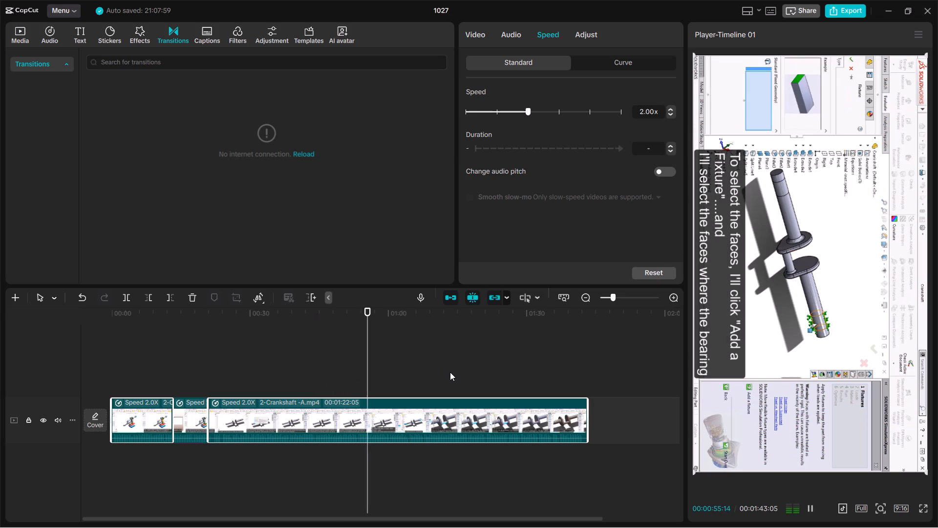
pyautogui.press('space')
pyautogui.moveTo(373, 381); pyautogui.dragTo(362, 384)
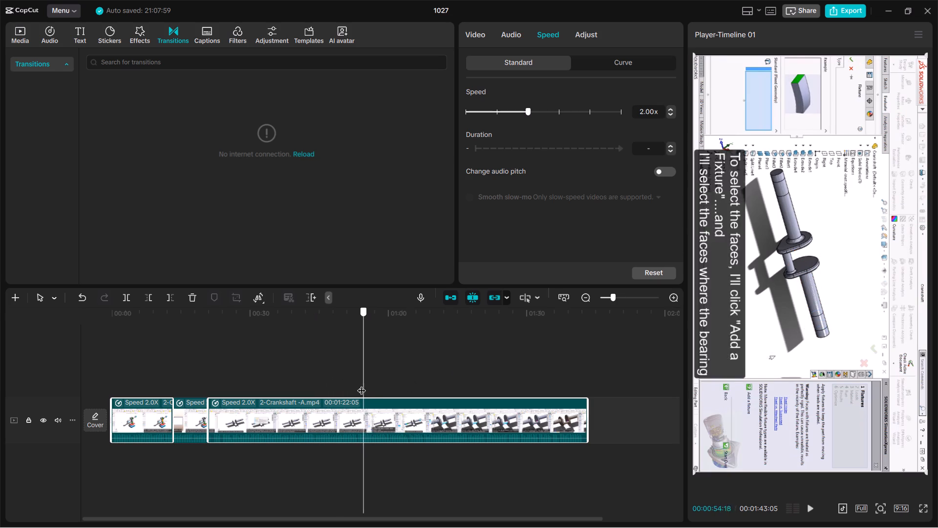
pyautogui.moveTo(362, 384); pyautogui.dragTo(297, 382)
pyautogui.press('space')
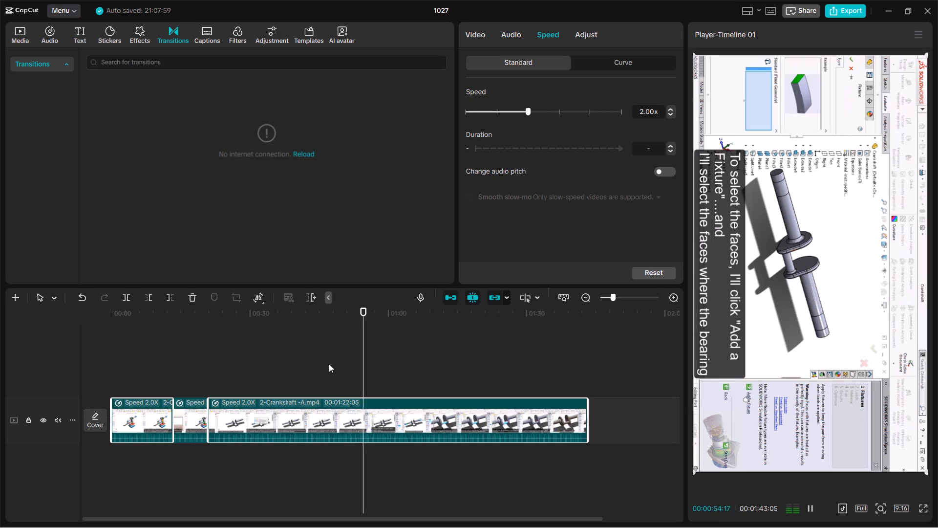
pyautogui.press('space')
pyautogui.moveTo(369, 359); pyautogui.dragTo(361, 362)
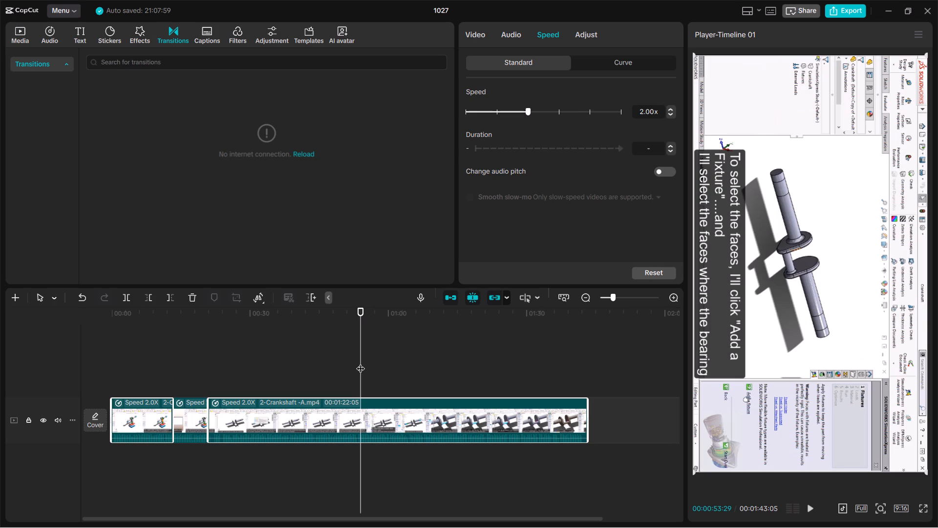
pyautogui.hotkey('ctrl', 'b')
# Mute the segment between the 00:00:21:00 and 00:00:53:29 cuts by lowering its volume to -∞ dB.
pyautogui.click(313, 427)
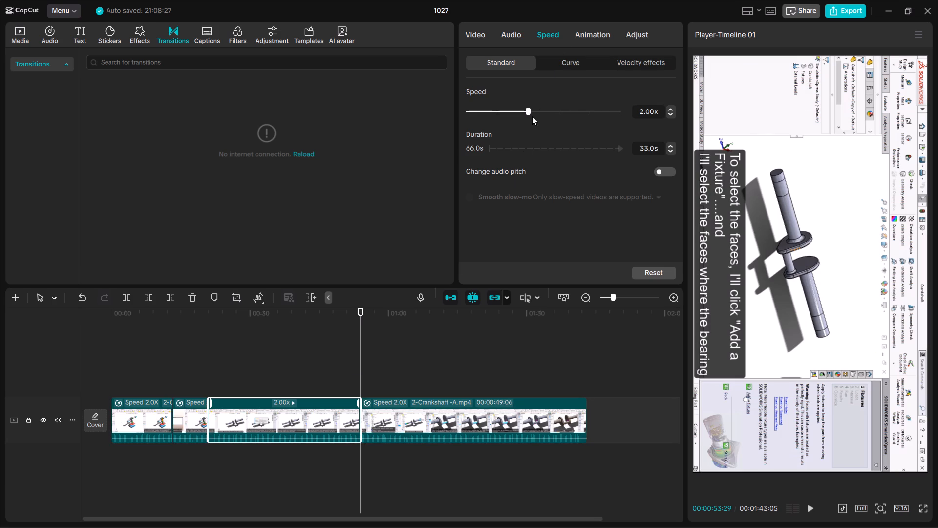
pyautogui.click(513, 39)
pyautogui.moveTo(543, 125); pyautogui.dragTo(499, 134)
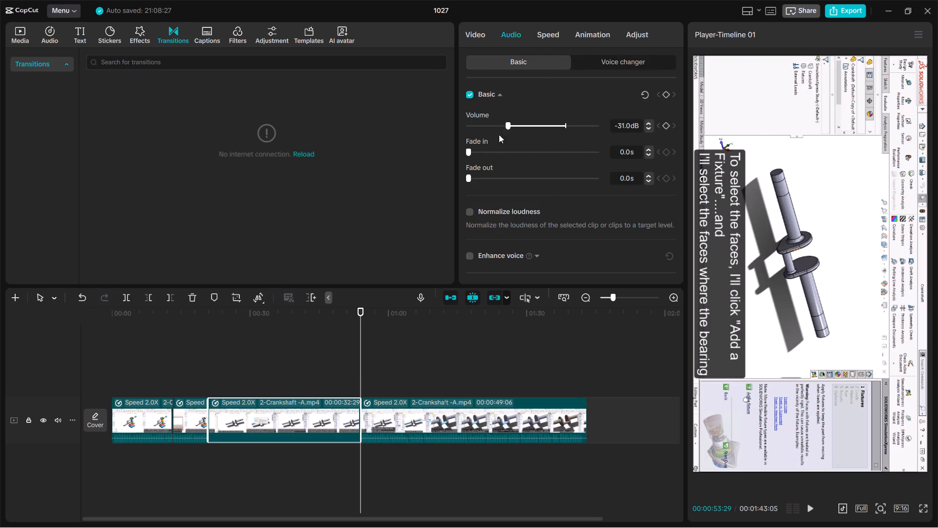
pyautogui.moveTo(499, 134); pyautogui.dragTo(424, 145)
# Play the video from about 00:00:48 to check the end of the muted segment and the clip after it.
pyautogui.moveTo(364, 342); pyautogui.dragTo(335, 354)
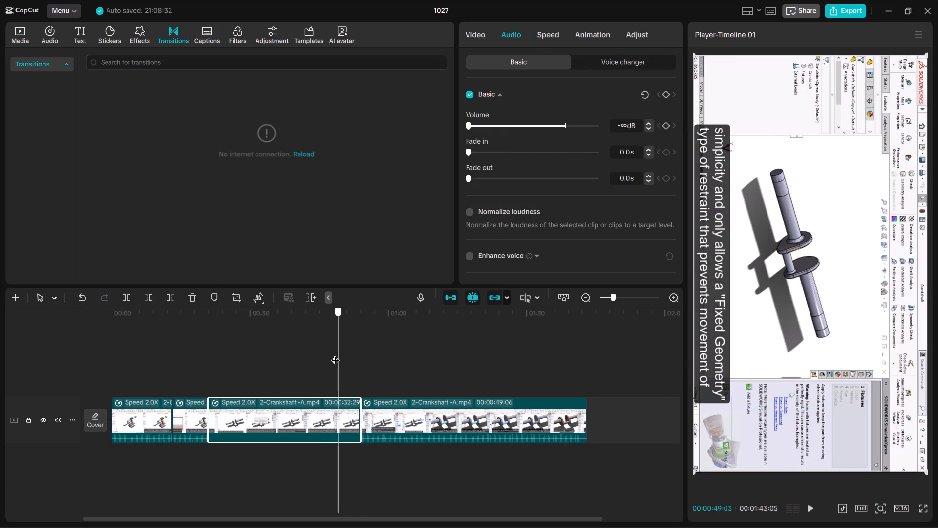
pyautogui.moveTo(335, 354); pyautogui.dragTo(334, 354)
pyautogui.press('space')
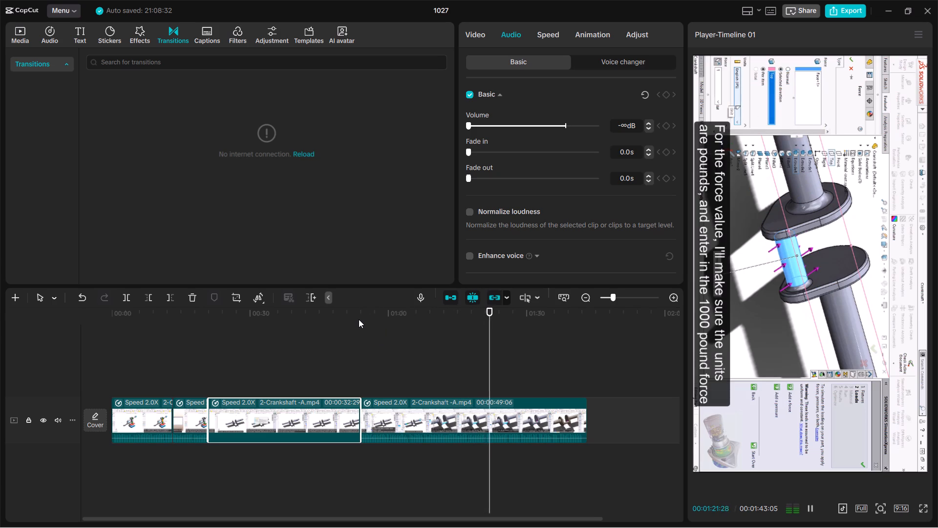
pyautogui.press('space')
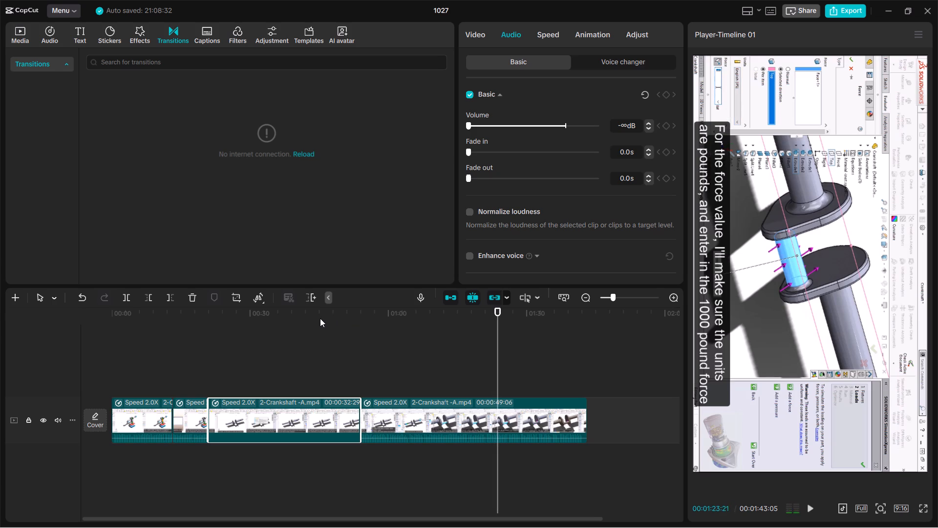
pyautogui.press('space')
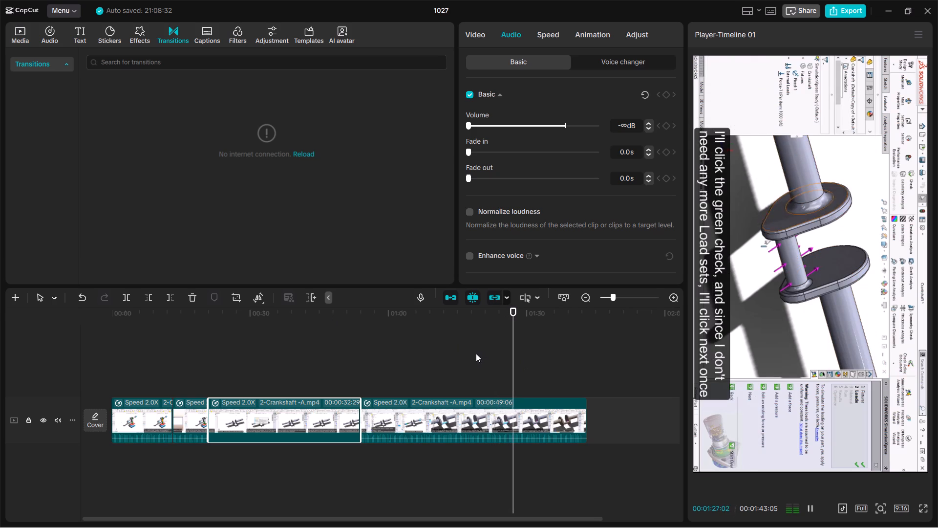
pyautogui.click(312, 152)
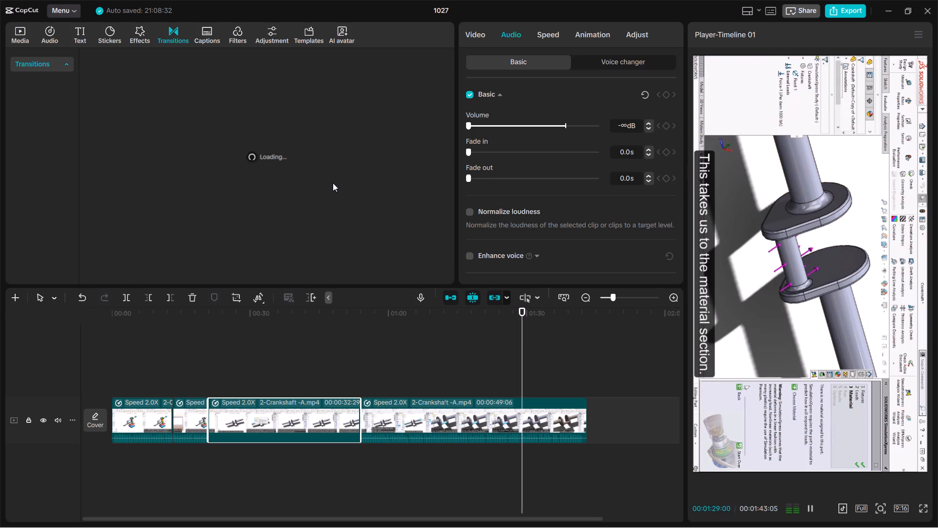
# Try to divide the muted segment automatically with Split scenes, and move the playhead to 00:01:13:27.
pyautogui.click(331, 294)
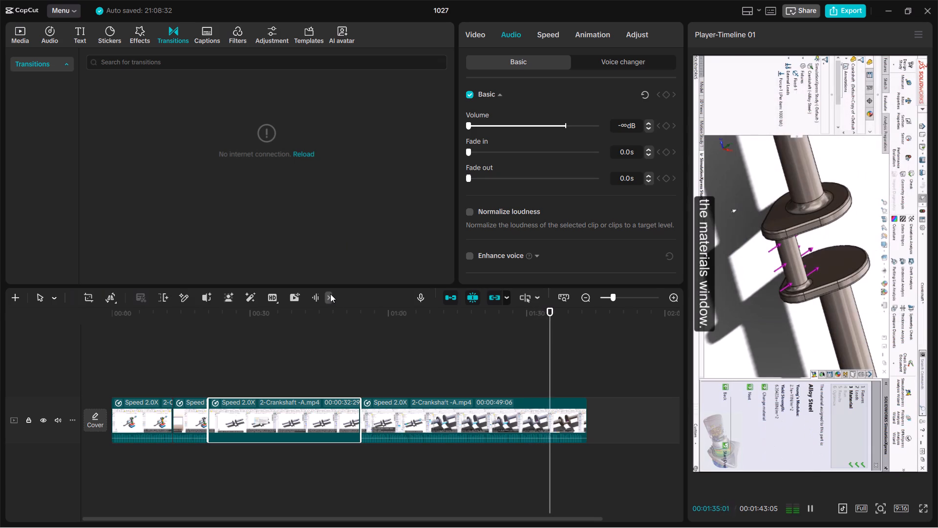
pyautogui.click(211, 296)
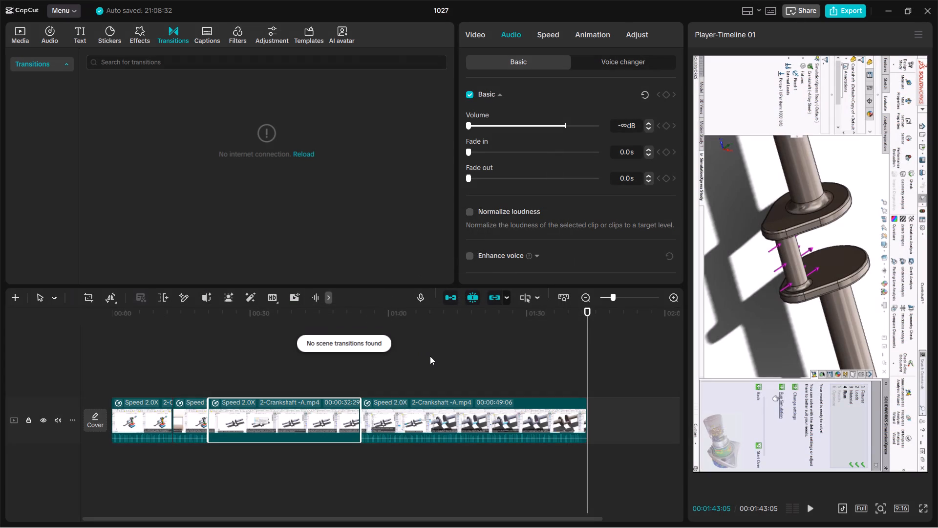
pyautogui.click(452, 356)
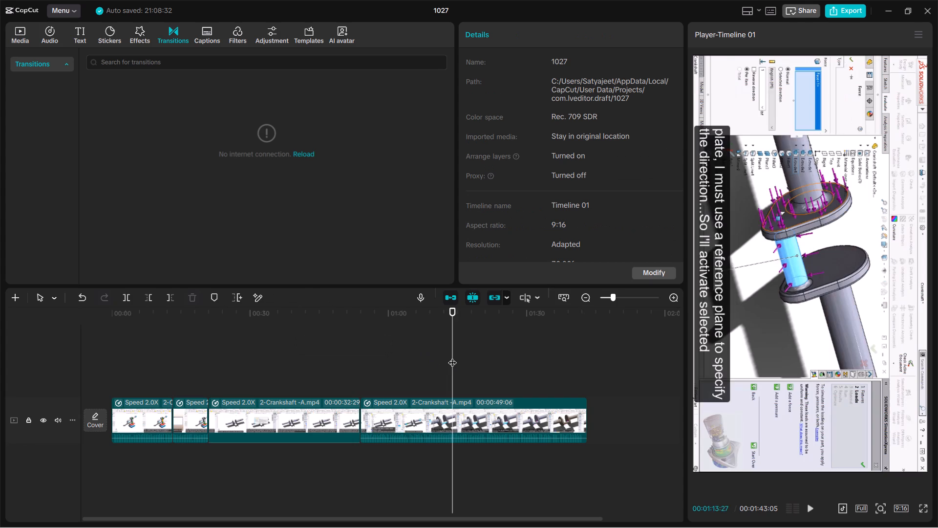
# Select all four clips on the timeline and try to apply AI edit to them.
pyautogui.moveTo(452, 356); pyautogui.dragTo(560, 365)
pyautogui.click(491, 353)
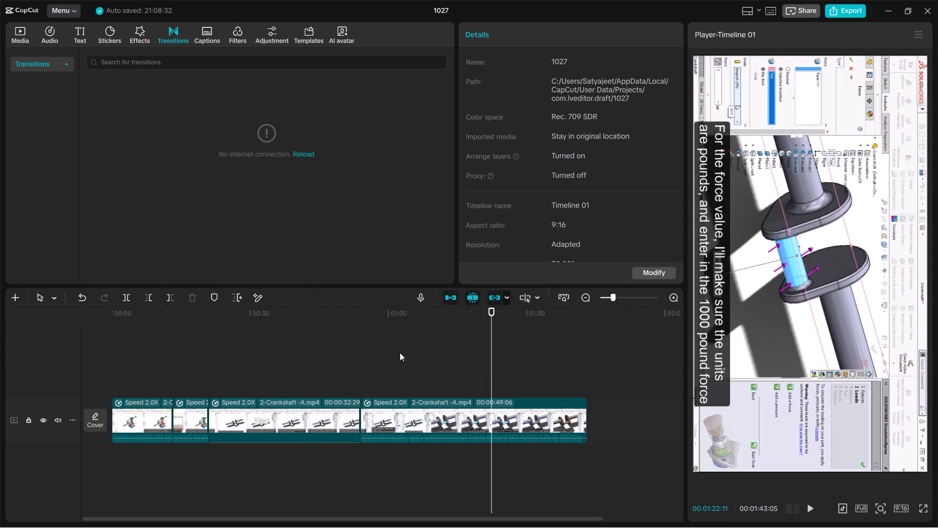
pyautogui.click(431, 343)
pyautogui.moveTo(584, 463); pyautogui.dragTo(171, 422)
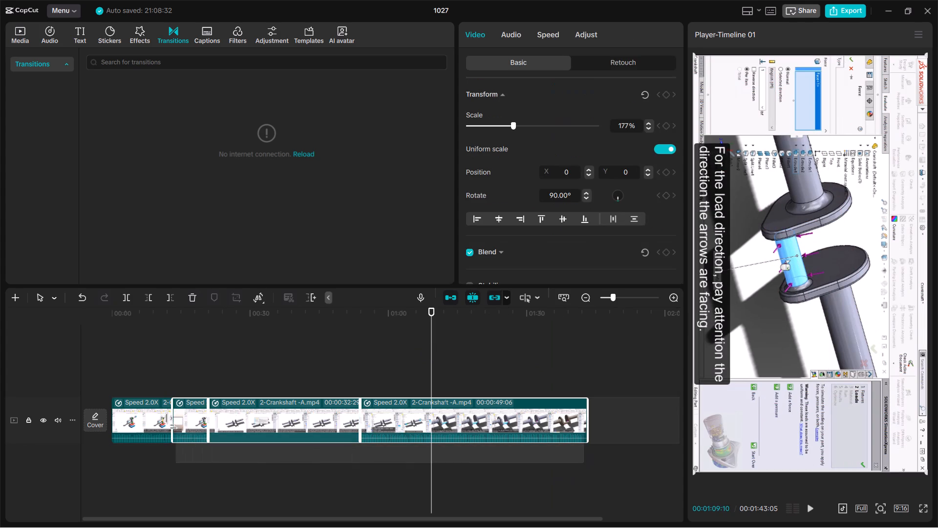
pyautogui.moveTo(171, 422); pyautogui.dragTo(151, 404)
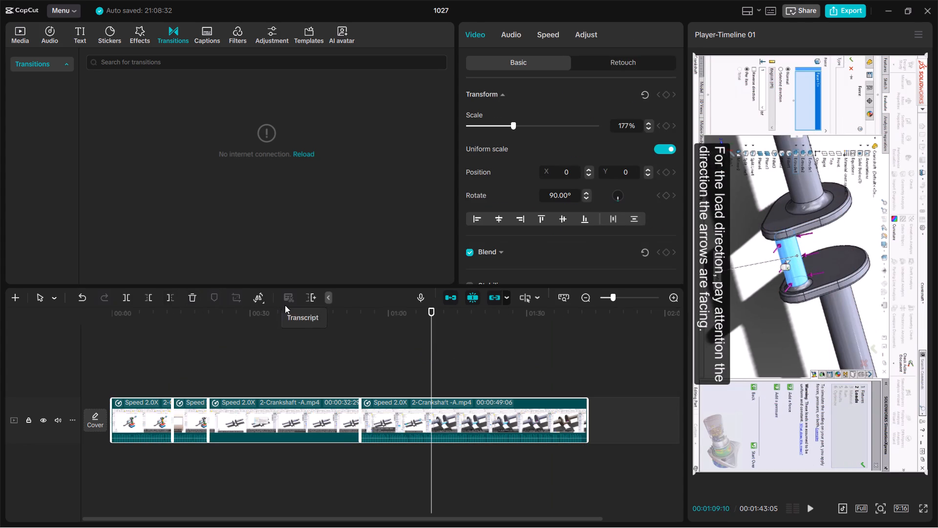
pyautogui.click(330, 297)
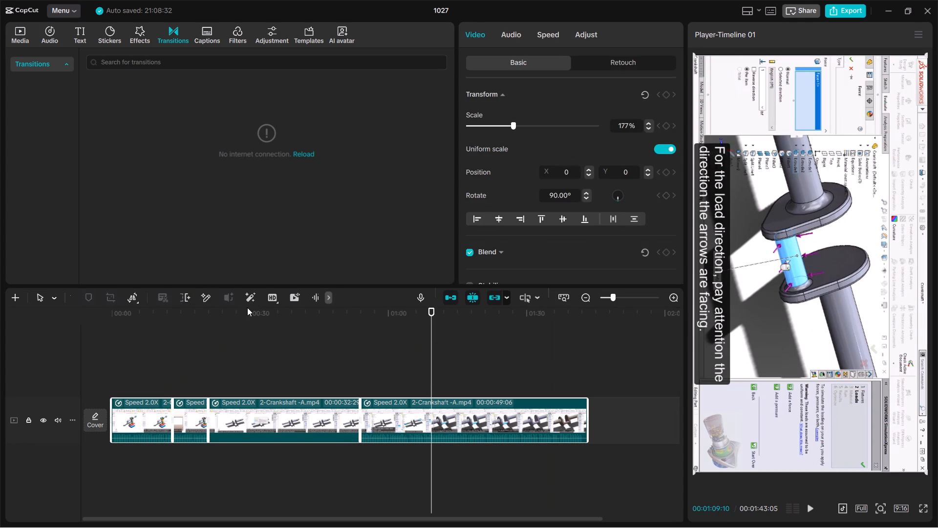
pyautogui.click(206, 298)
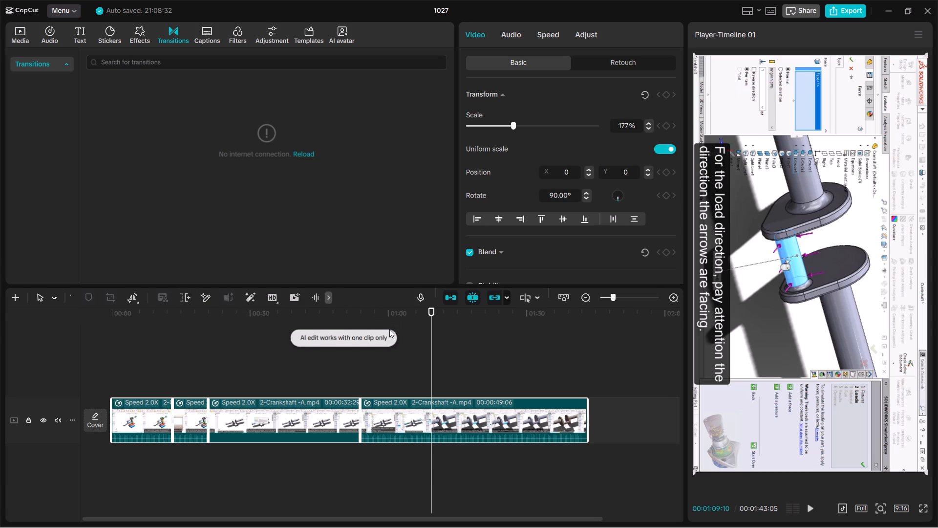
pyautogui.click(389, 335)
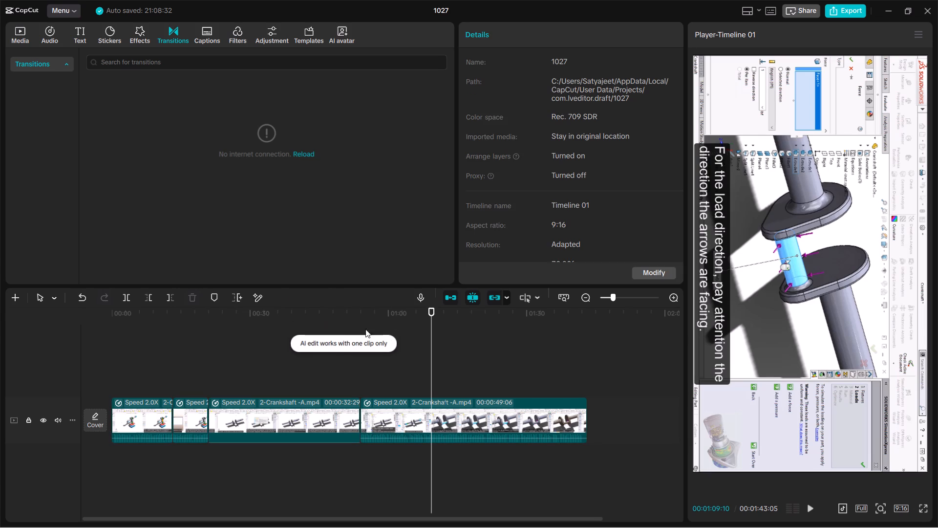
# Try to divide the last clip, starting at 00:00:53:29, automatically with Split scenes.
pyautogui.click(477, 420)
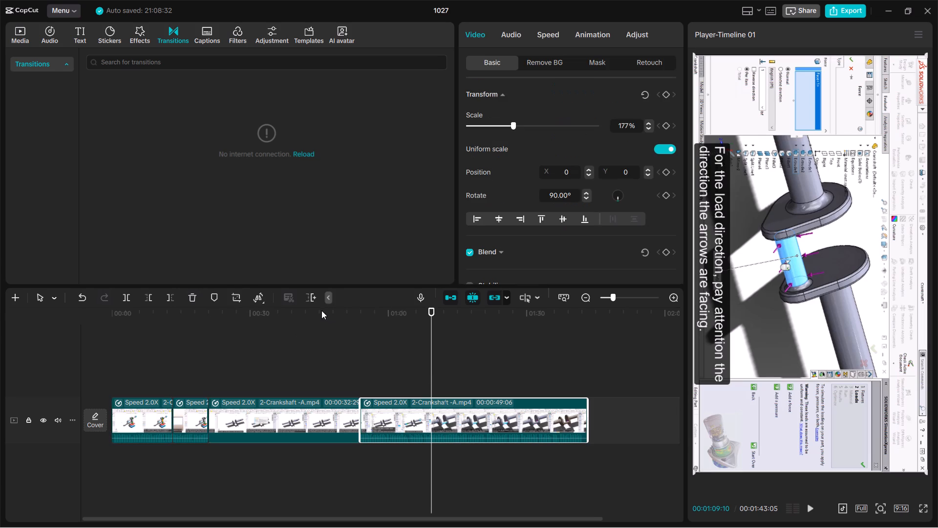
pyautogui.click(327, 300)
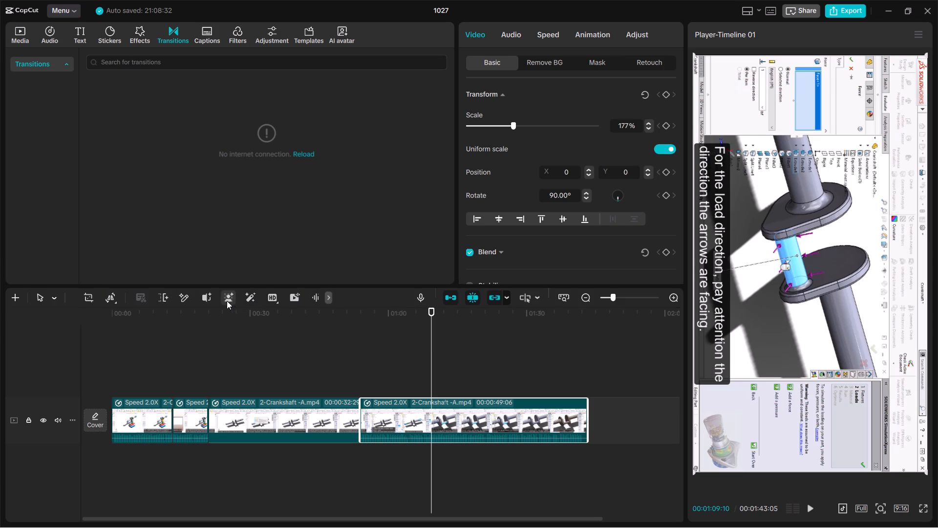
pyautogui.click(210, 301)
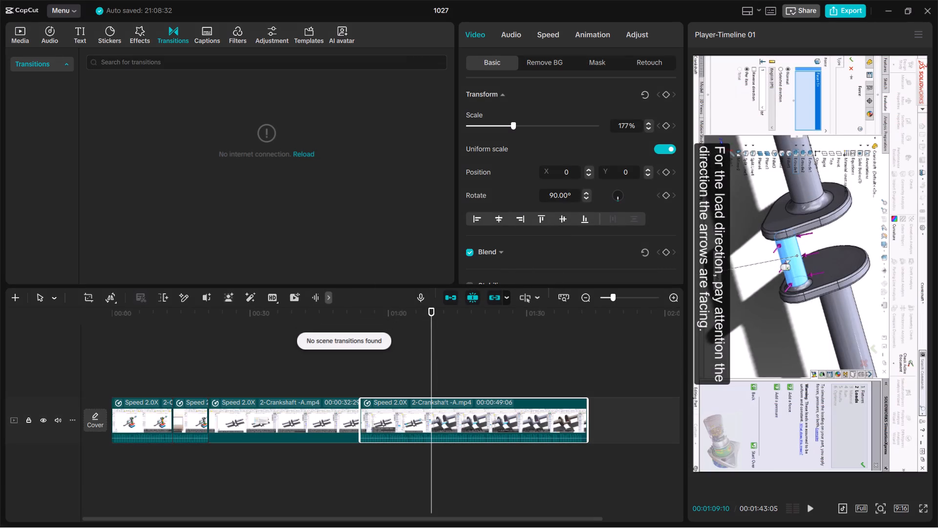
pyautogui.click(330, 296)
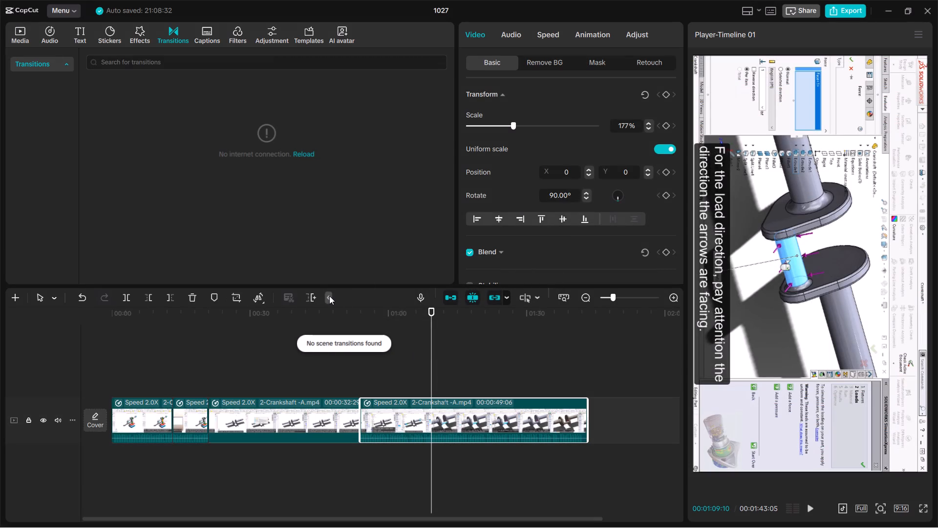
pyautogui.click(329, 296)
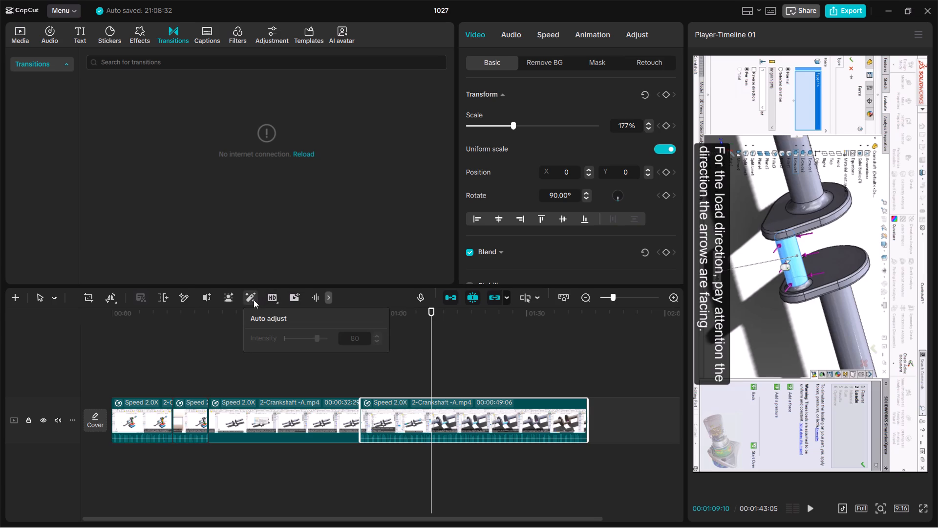
# Delete the muted segment between the 00:00:21:00 and 00:00:53:29 cuts.
pyautogui.click(357, 367)
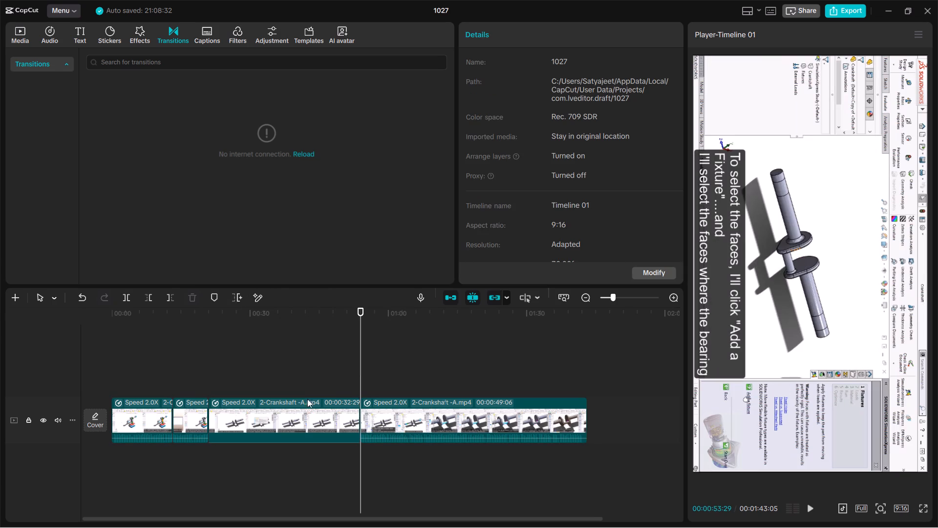
pyautogui.click(274, 416)
pyautogui.press('Delete')
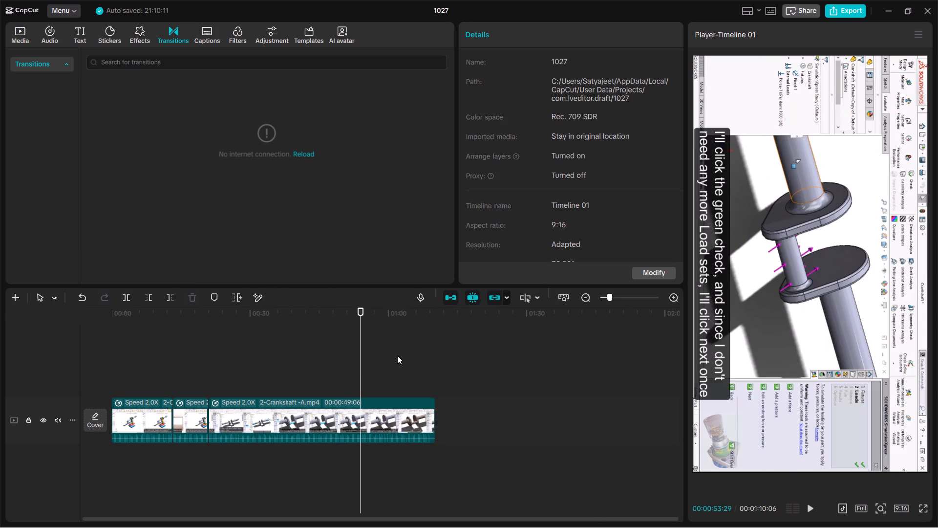
# Review the shortened timeline by playing its opening seconds and the later part of the last clip through to the end.
pyautogui.moveTo(362, 363); pyautogui.dragTo(462, 365)
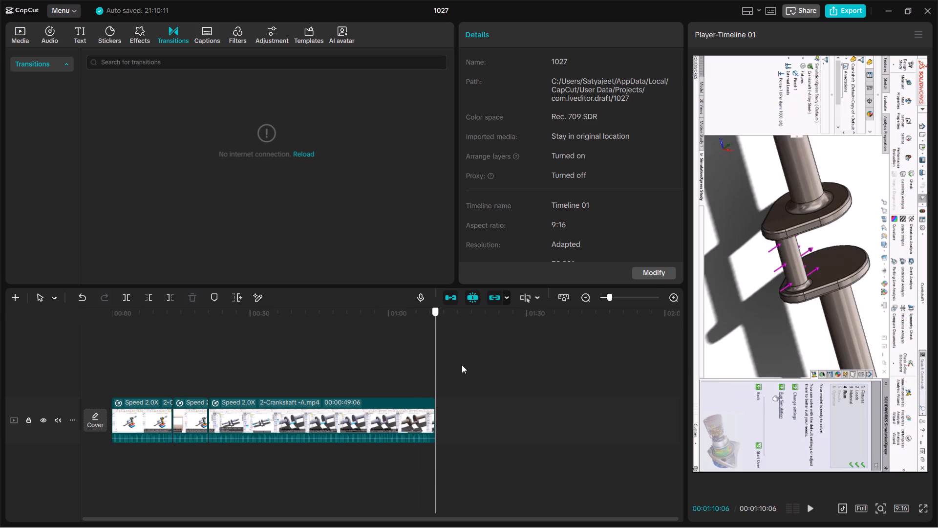
pyautogui.moveTo(462, 365); pyautogui.dragTo(201, 367)
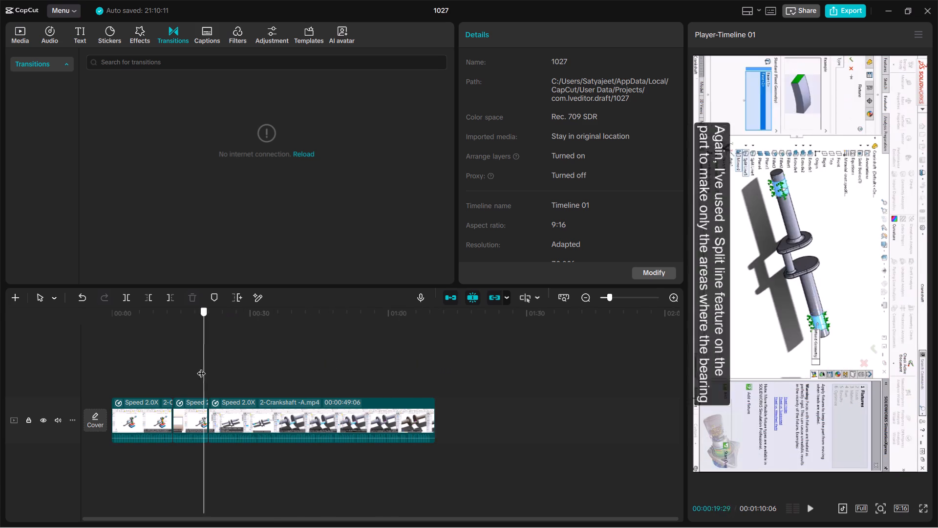
pyautogui.moveTo(201, 367); pyautogui.dragTo(167, 367)
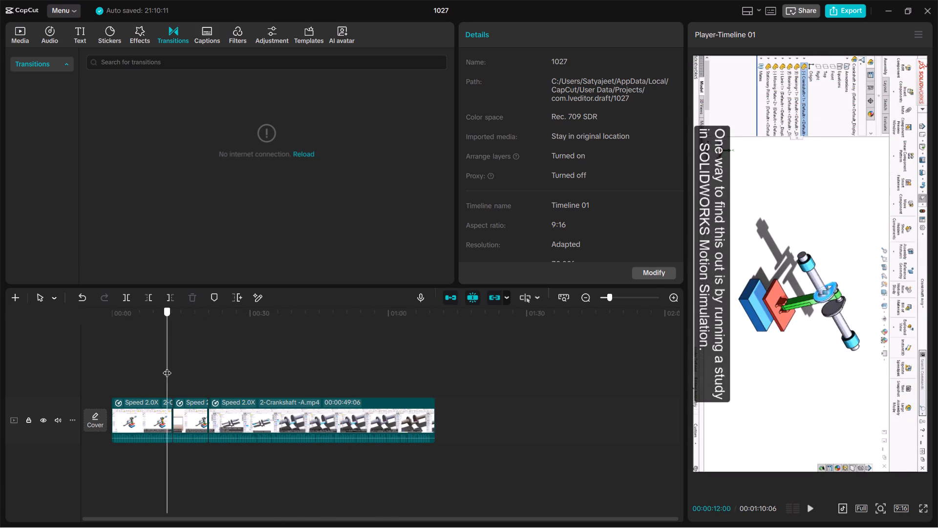
pyautogui.moveTo(167, 367); pyautogui.dragTo(152, 371)
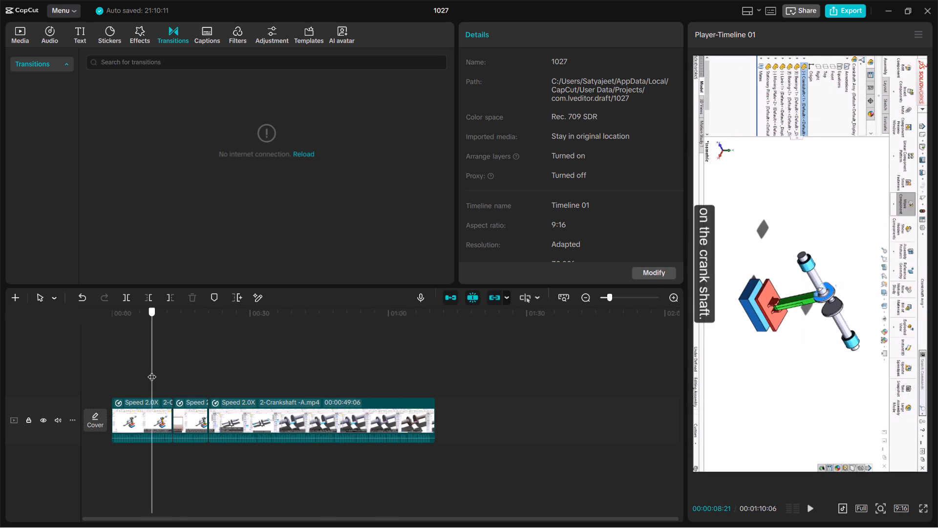
pyautogui.moveTo(152, 371); pyautogui.dragTo(107, 369)
pyautogui.press('space')
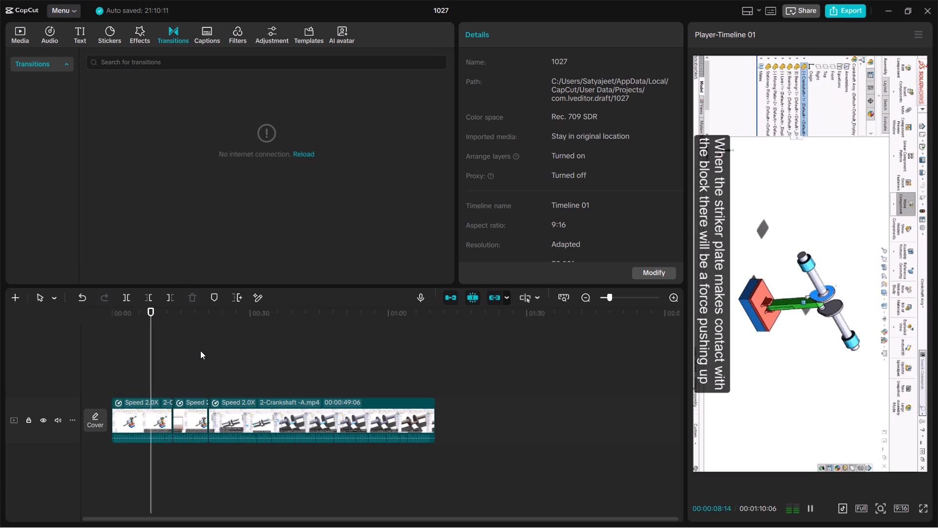
pyautogui.press('space')
pyautogui.moveTo(157, 367); pyautogui.dragTo(296, 370)
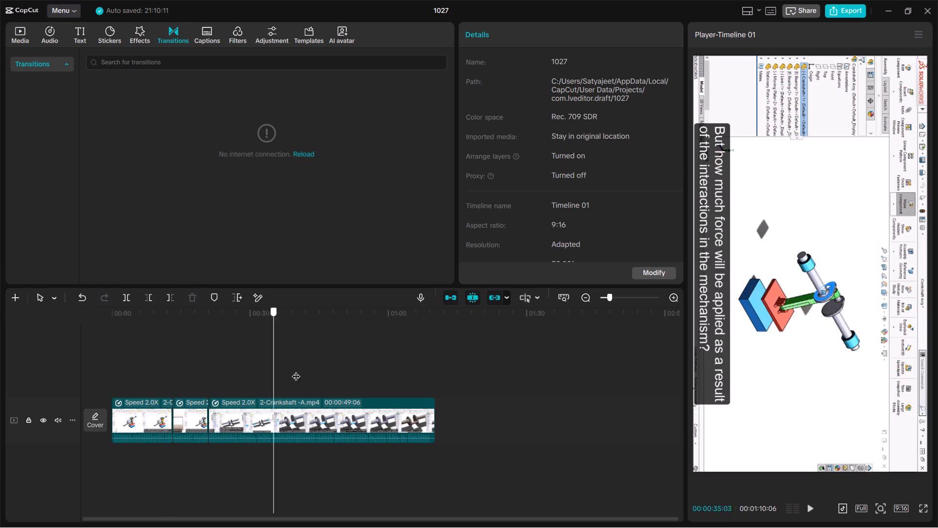
pyautogui.moveTo(296, 370); pyautogui.dragTo(301, 375)
pyautogui.press('space')
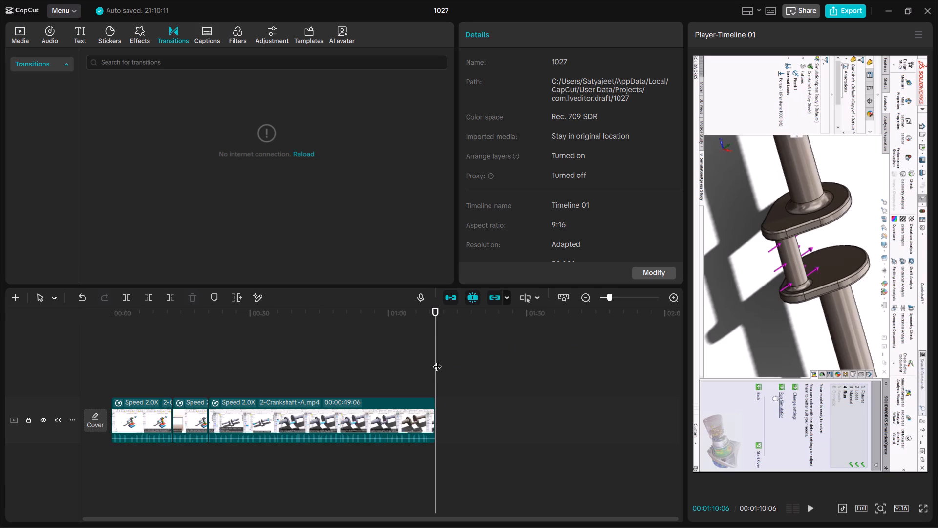
# Return to the start, scrub to the second clip and play from about 00:00:15 to 00:00:35 to check the joins.
pyautogui.moveTo(436, 361); pyautogui.dragTo(80, 374)
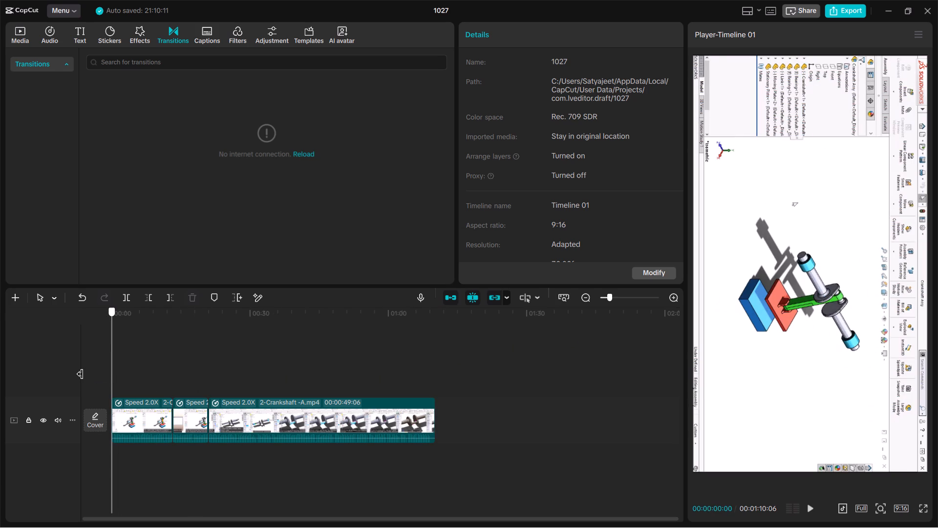
pyautogui.moveTo(80, 374); pyautogui.dragTo(80, 370)
pyautogui.click(270, 364)
pyautogui.moveTo(270, 364); pyautogui.dragTo(225, 384)
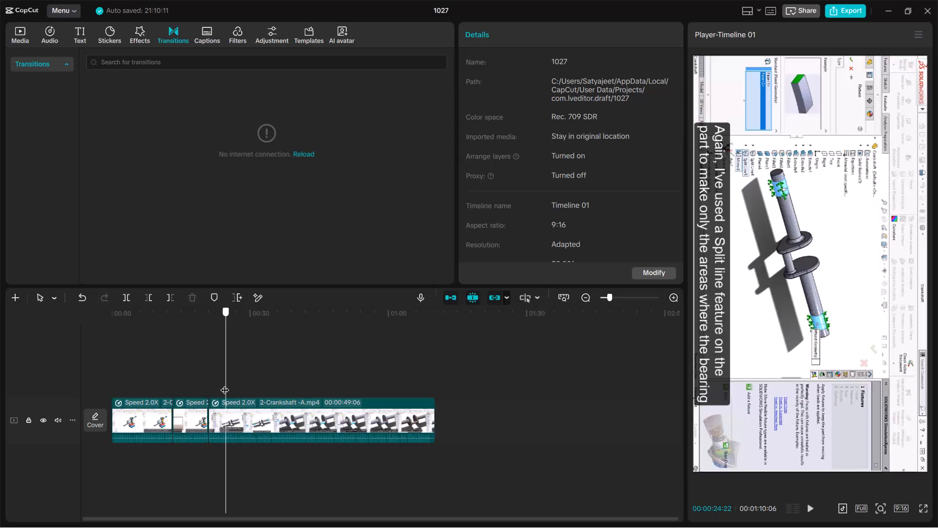
pyautogui.moveTo(225, 384); pyautogui.dragTo(180, 388)
pyautogui.press('space')
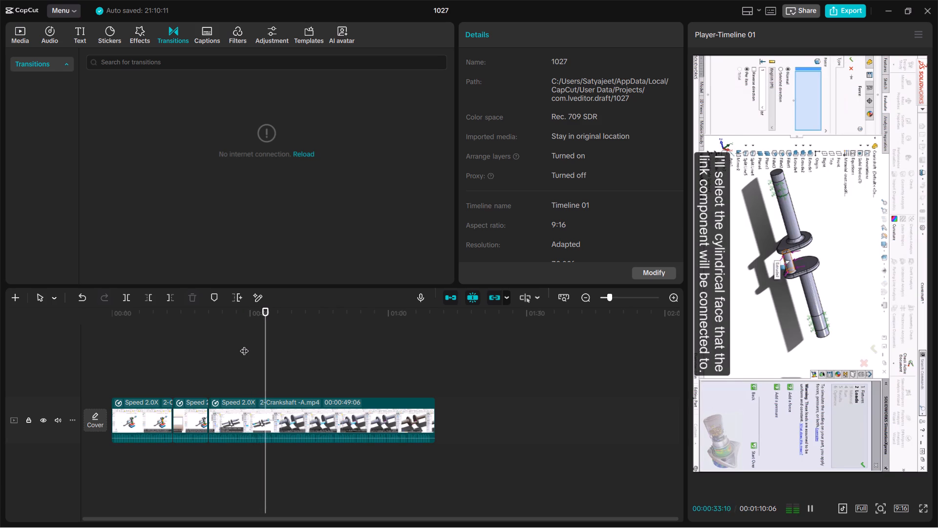
pyautogui.press('space')
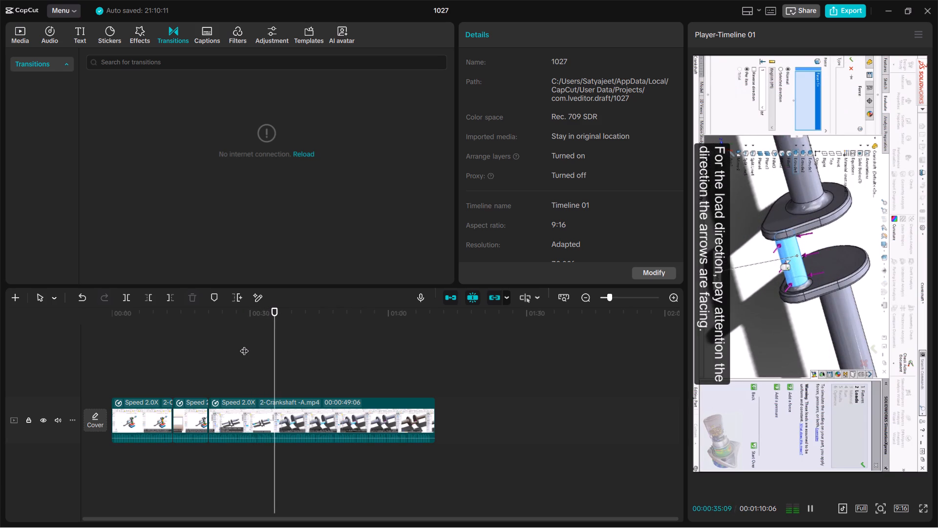
# Find where the load direction narration begins and split the last clip at 00:00:34:20.
pyautogui.keyDown('ctrl'); pyautogui.scroll(5, 247, 386); pyautogui.keyUp('ctrl')
pyautogui.keyDown('ctrl'); pyautogui.scroll(5, 368, 390); pyautogui.keyUp('ctrl')
pyautogui.keyDown('ctrl'); pyautogui.scroll(4, 328, 393); pyautogui.keyUp('ctrl')
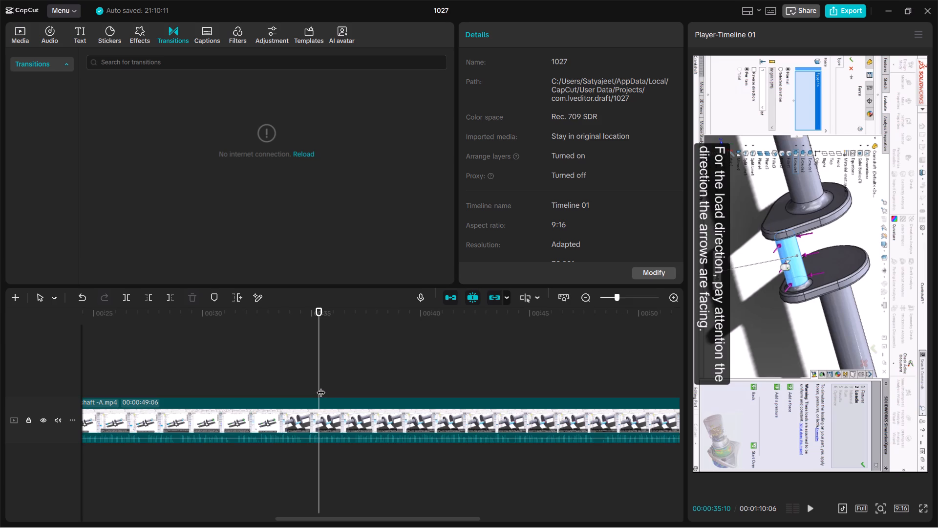
pyautogui.press('space')
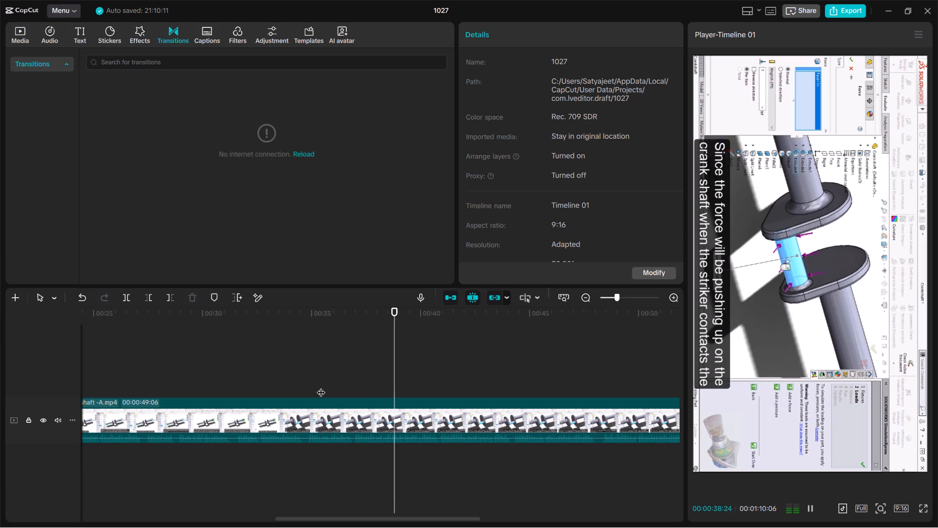
pyautogui.press('space')
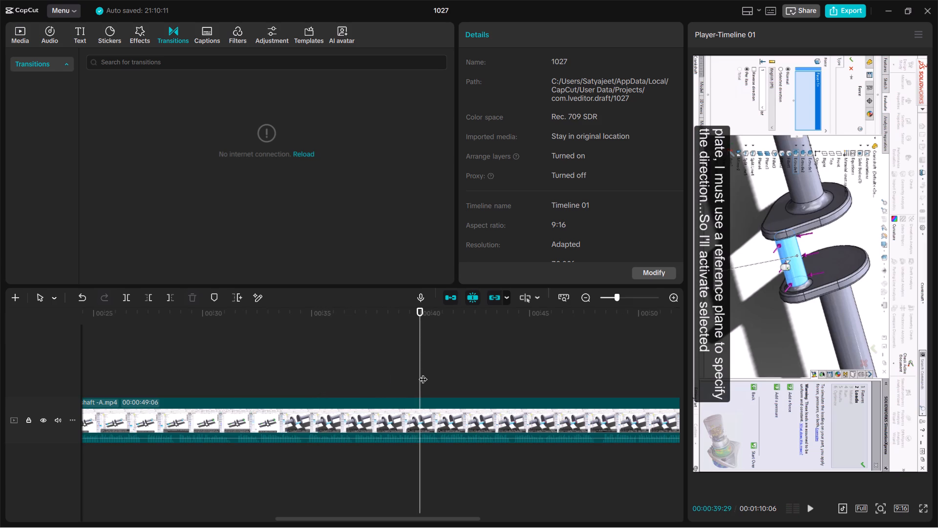
pyautogui.moveTo(419, 373); pyautogui.dragTo(294, 391)
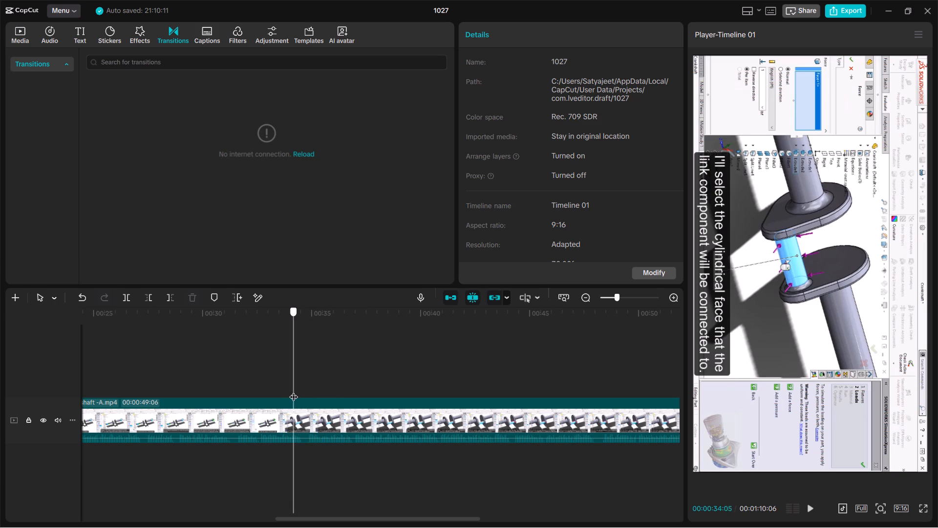
pyautogui.moveTo(294, 391); pyautogui.dragTo(278, 391)
pyautogui.press('space')
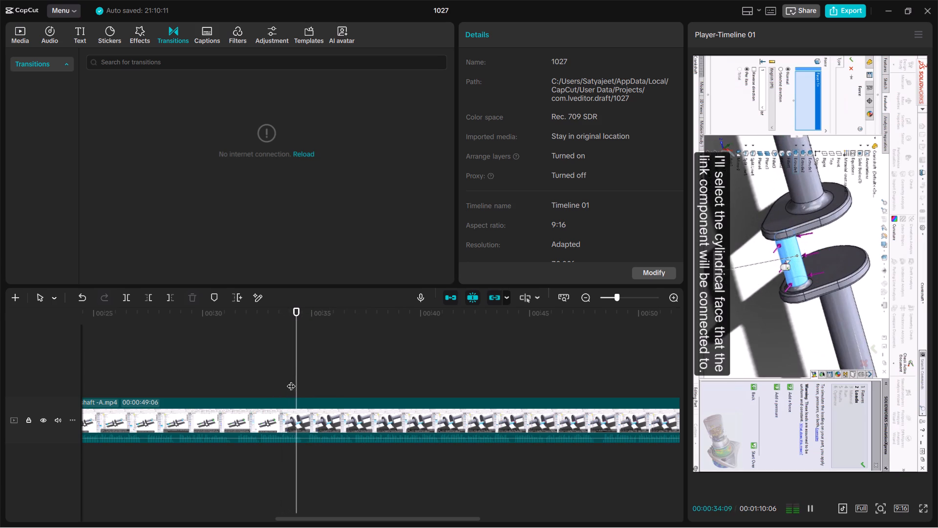
pyautogui.press('space')
pyautogui.moveTo(313, 386); pyautogui.dragTo(304, 389)
pyautogui.hotkey('ctrl', 'b')
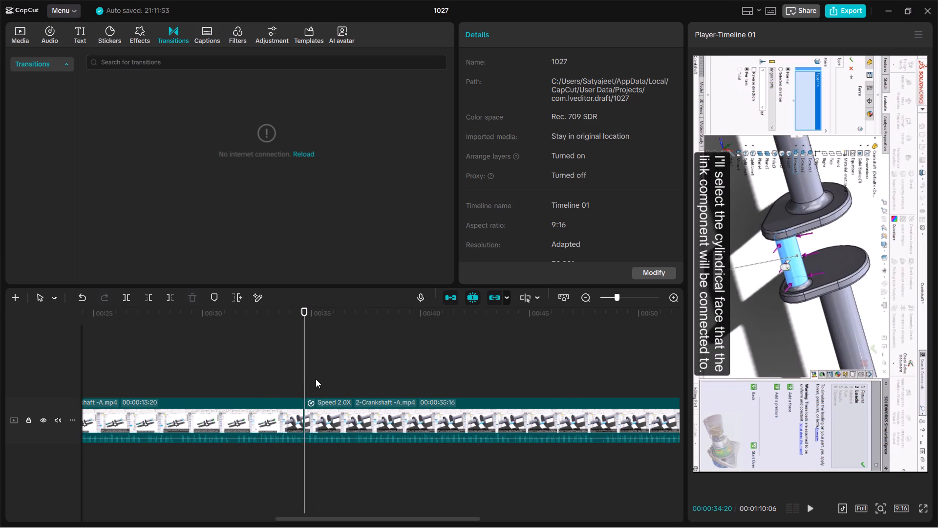
# Find where the load direction explanation gives way to activating the selected direction option and split the last clip at 00:00:40:29.
pyautogui.moveTo(303, 375); pyautogui.dragTo(346, 380)
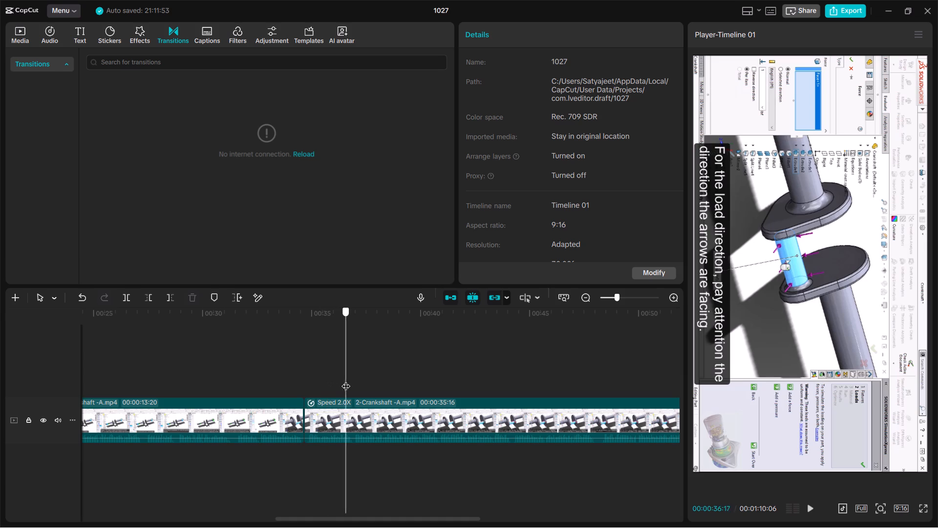
pyautogui.moveTo(346, 380); pyautogui.dragTo(324, 382)
pyautogui.press('space')
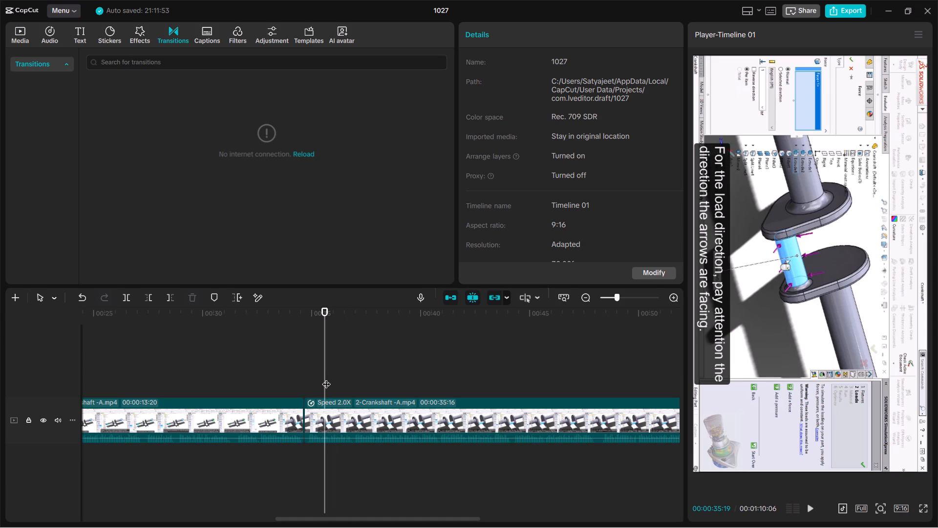
pyautogui.press('space')
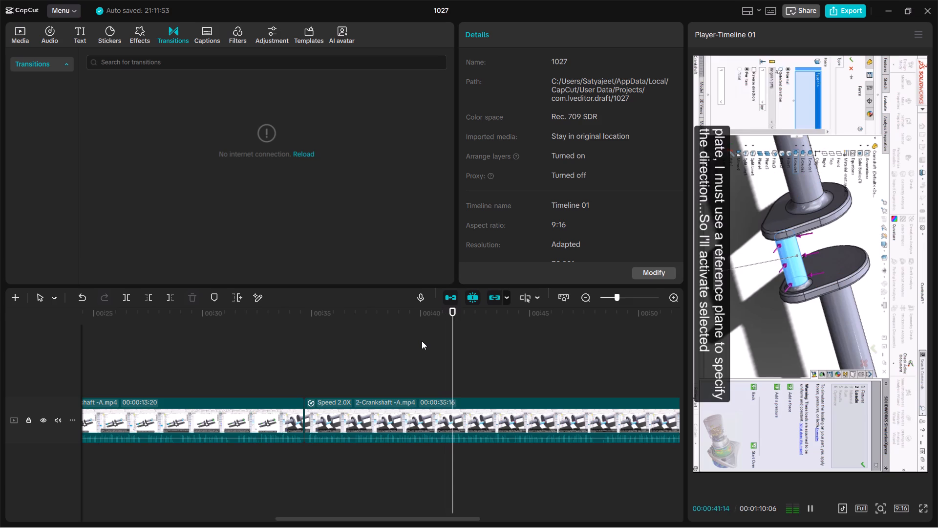
pyautogui.press('space')
pyautogui.moveTo(457, 358); pyautogui.dragTo(455, 361)
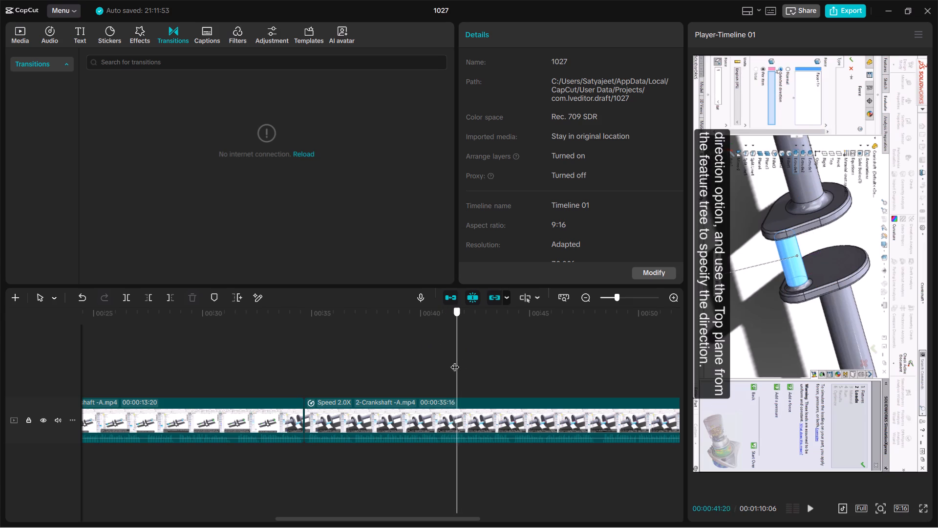
pyautogui.moveTo(455, 361); pyautogui.dragTo(442, 363)
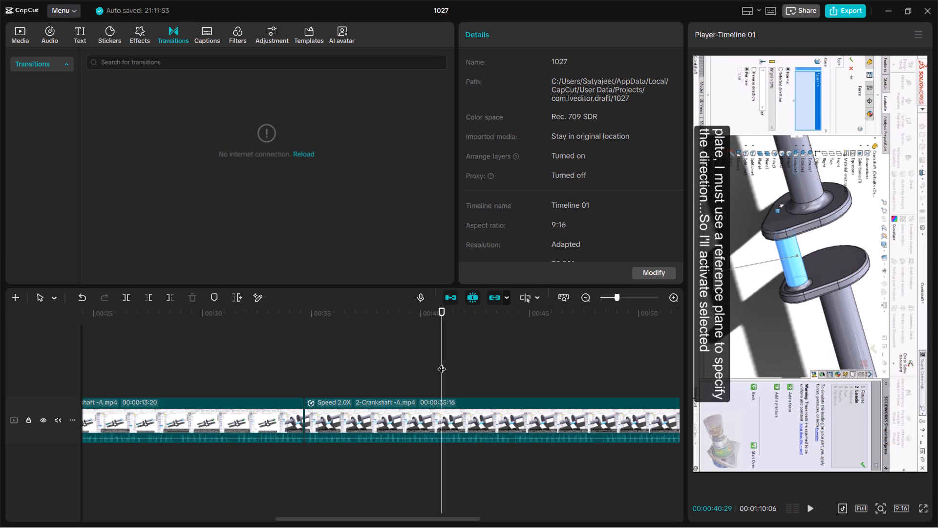
pyautogui.hotkey('ctrl', 'b')
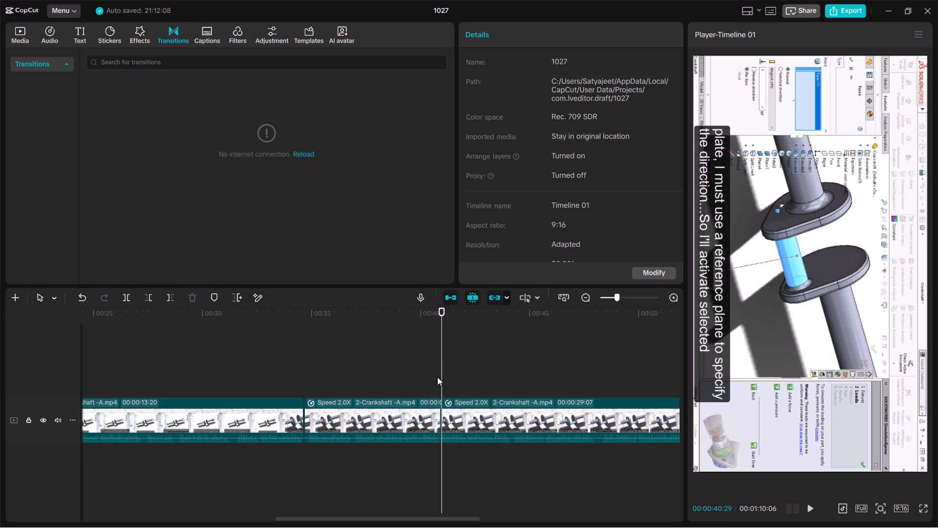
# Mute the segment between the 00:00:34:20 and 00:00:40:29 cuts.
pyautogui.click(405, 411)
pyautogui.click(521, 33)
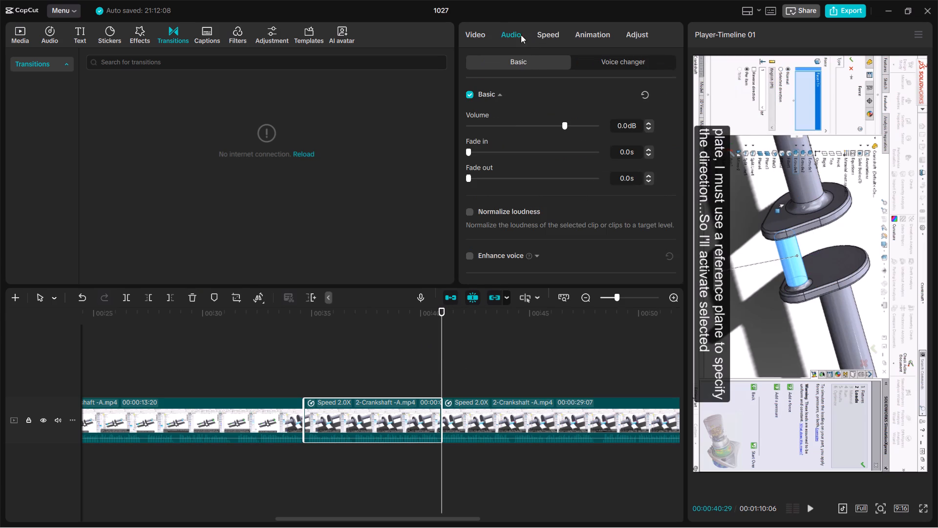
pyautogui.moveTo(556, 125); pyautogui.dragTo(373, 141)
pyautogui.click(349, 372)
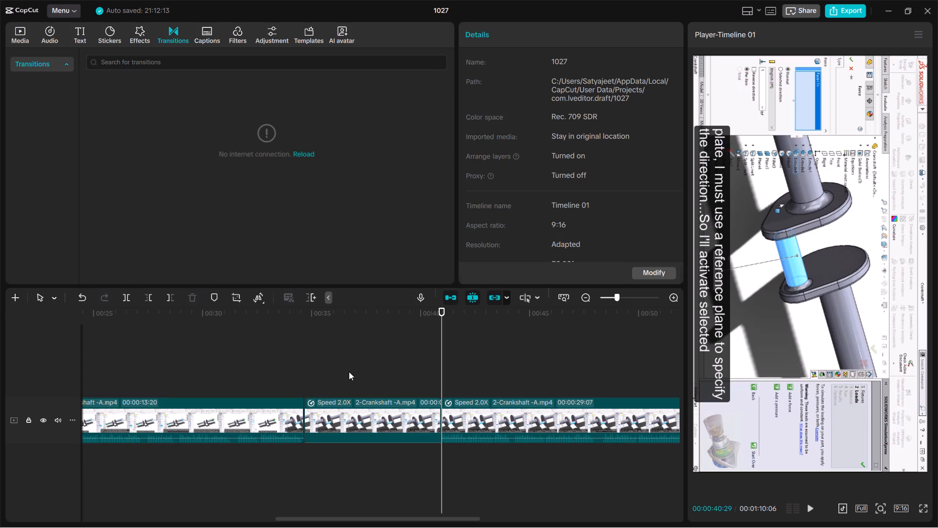
# Check the narration following the 00:00:40:29 cut and delete the segment between the 00:00:34:20 and 00:00:40:29 cuts.
pyautogui.moveTo(349, 372); pyautogui.dragTo(340, 374)
pyautogui.press('space')
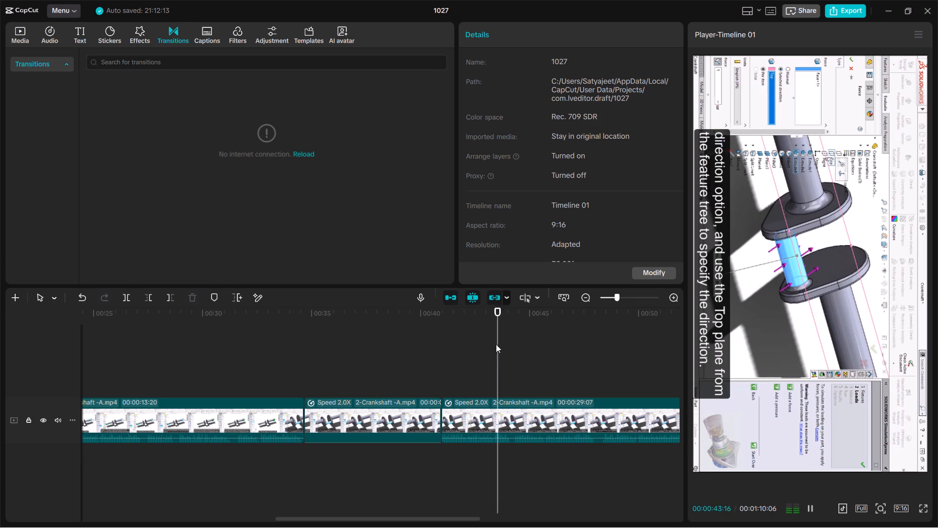
pyautogui.press('space')
pyautogui.moveTo(391, 470); pyautogui.dragTo(419, 399)
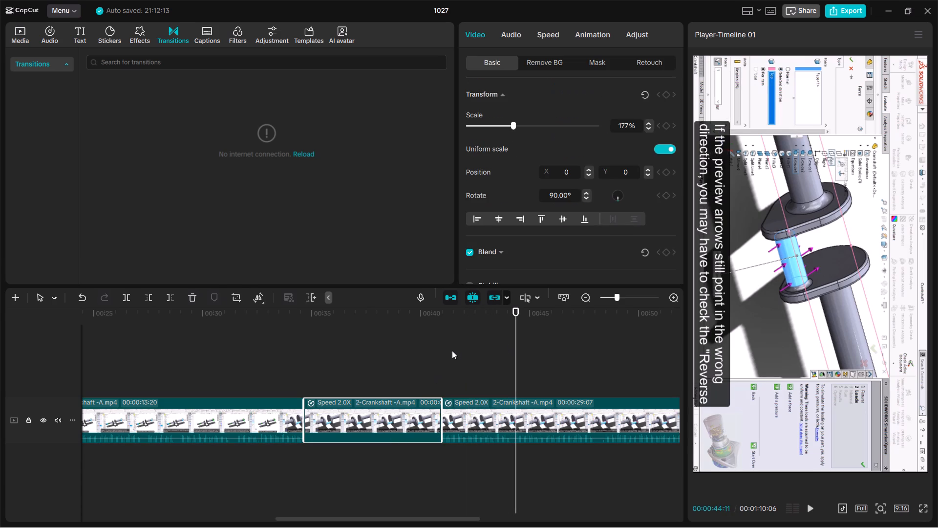
pyautogui.press('Delete')
# Play across the new join, find the end of the reverse direction narration and split the last clip at 00:00:41:25.
pyautogui.click(404, 365)
pyautogui.moveTo(404, 365); pyautogui.dragTo(269, 383)
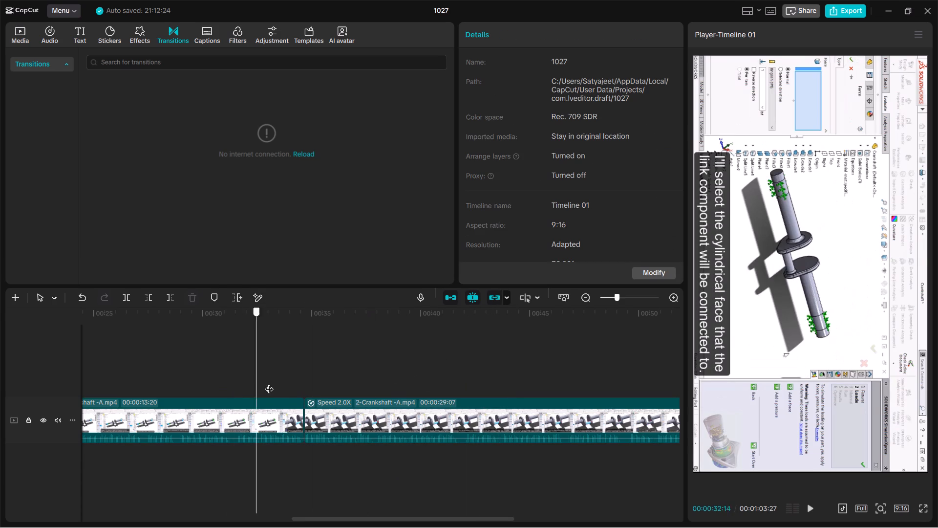
pyautogui.moveTo(269, 383); pyautogui.dragTo(275, 381)
pyautogui.press('space')
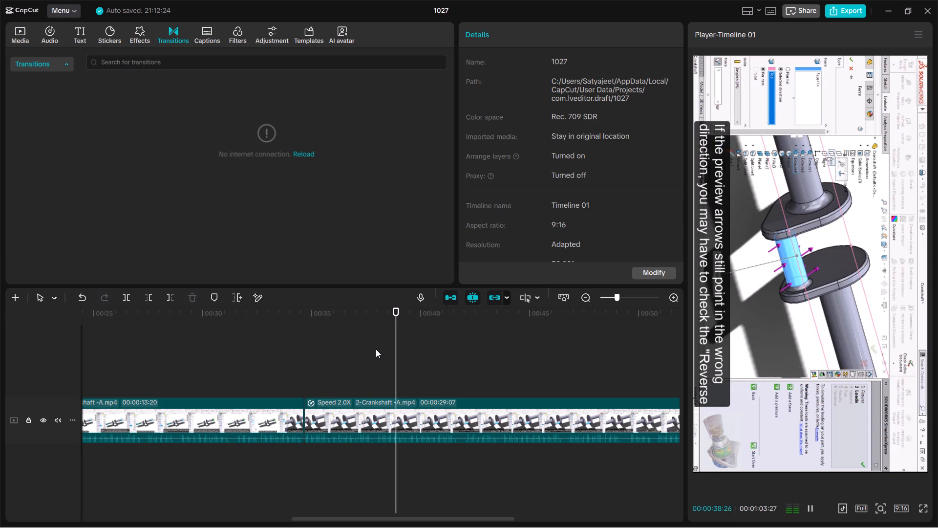
pyautogui.press('space')
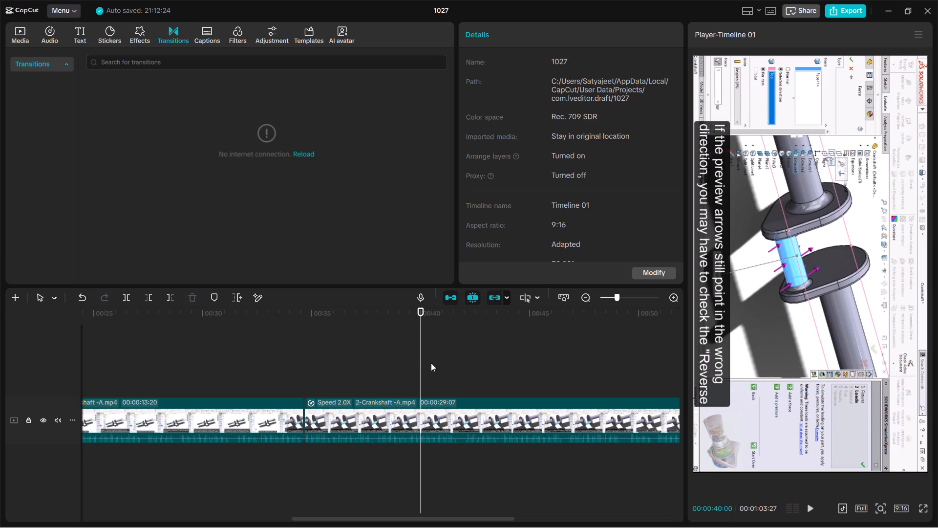
pyautogui.press('space')
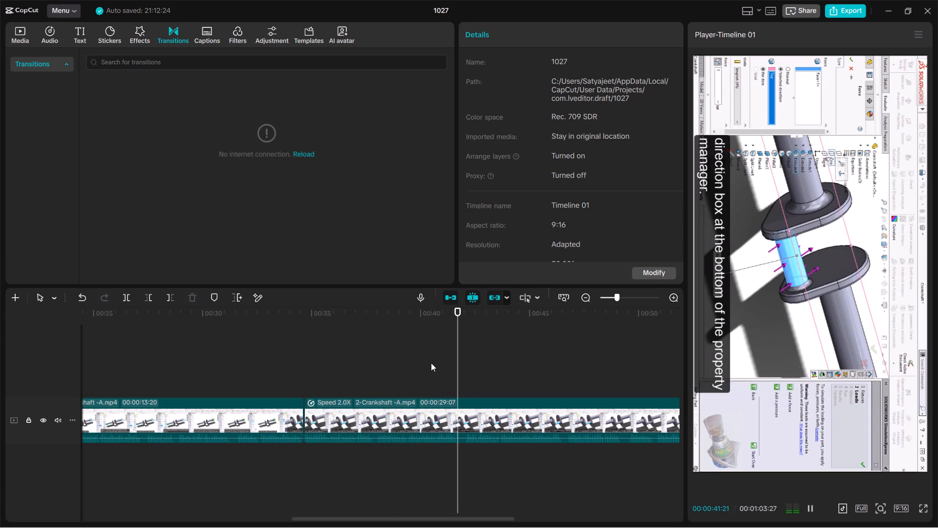
pyautogui.press('space')
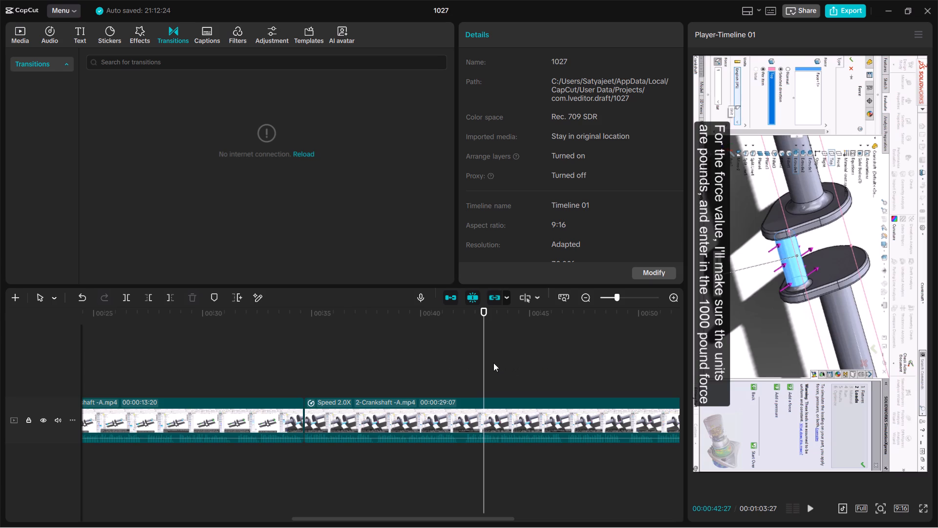
pyautogui.moveTo(484, 365); pyautogui.dragTo(461, 378)
pyautogui.hotkey('ctrl', 'b')
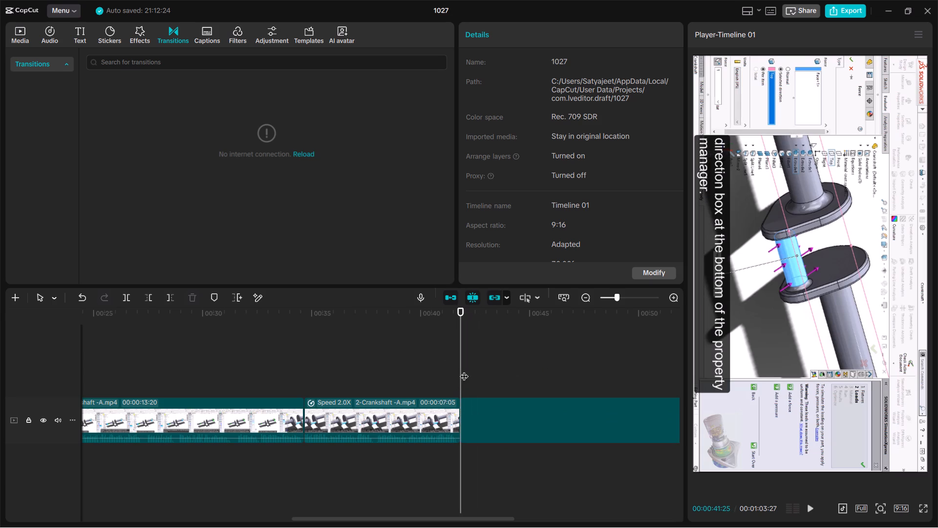
# Find where the narration about preview arrows pointing the wrong way begins and split the clip at 00:00:37:28.
pyautogui.moveTo(462, 371); pyautogui.dragTo(393, 378)
pyautogui.press('space')
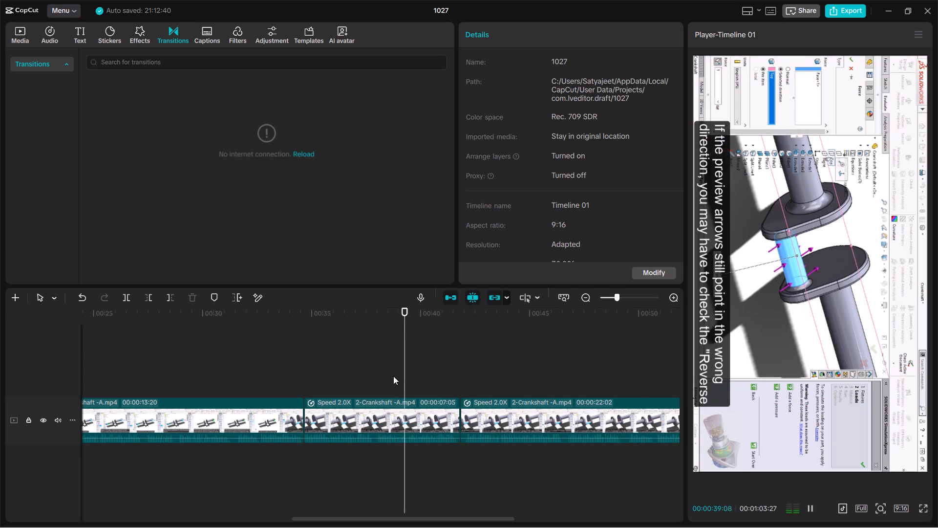
pyautogui.click(402, 363)
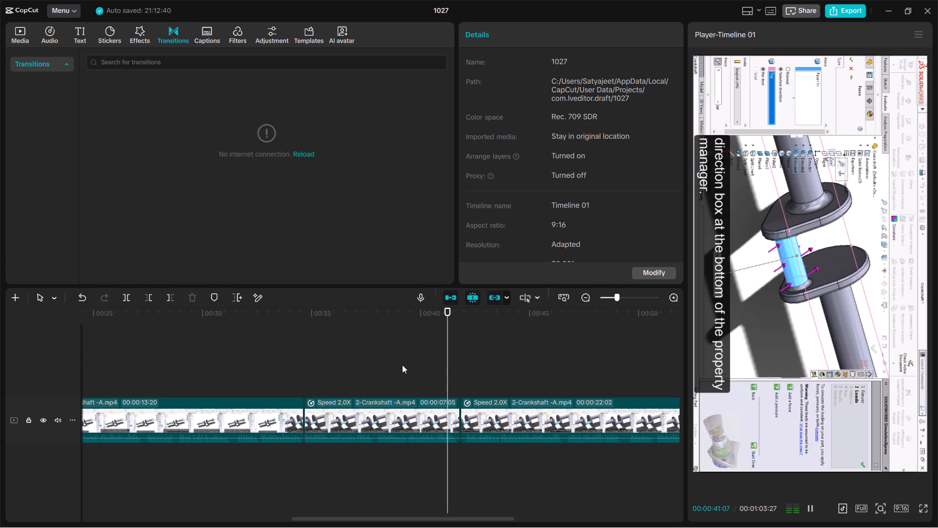
pyautogui.moveTo(402, 365); pyautogui.dragTo(358, 372)
pyautogui.press('space')
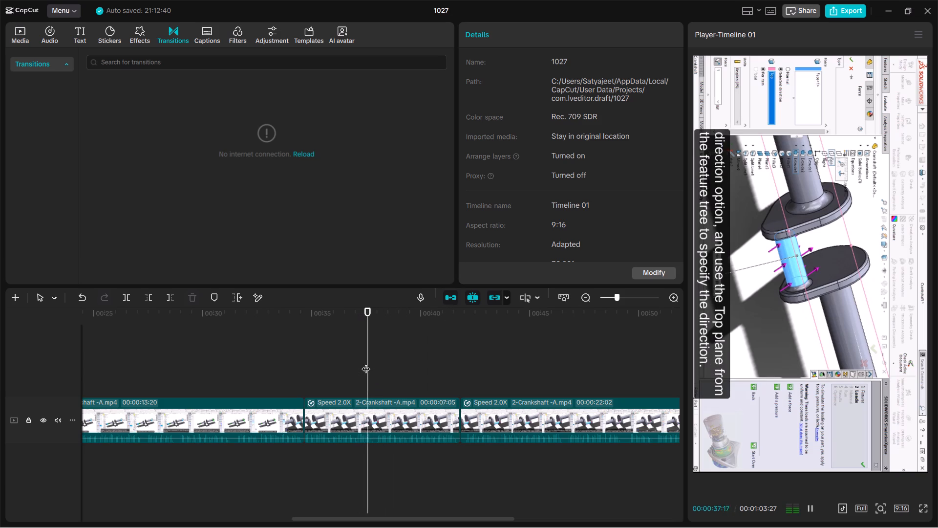
pyautogui.press('space')
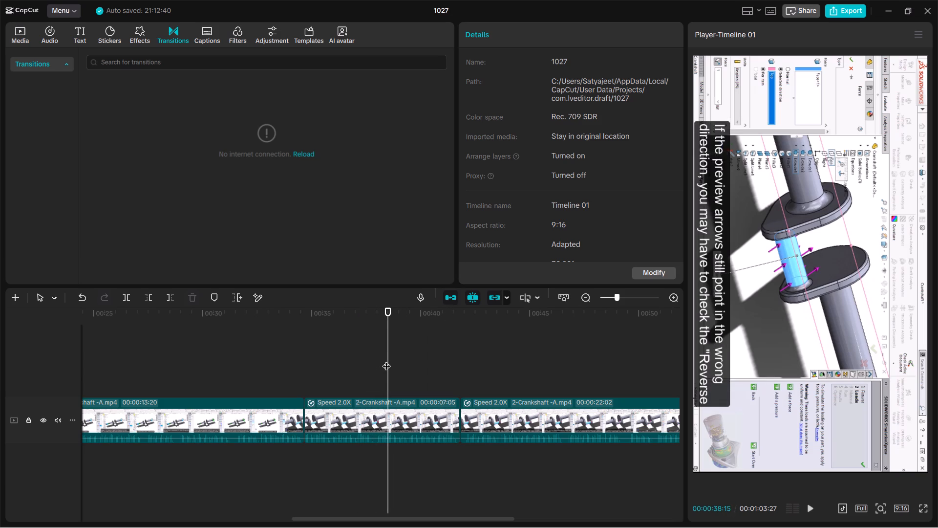
pyautogui.moveTo(386, 360); pyautogui.dragTo(375, 367)
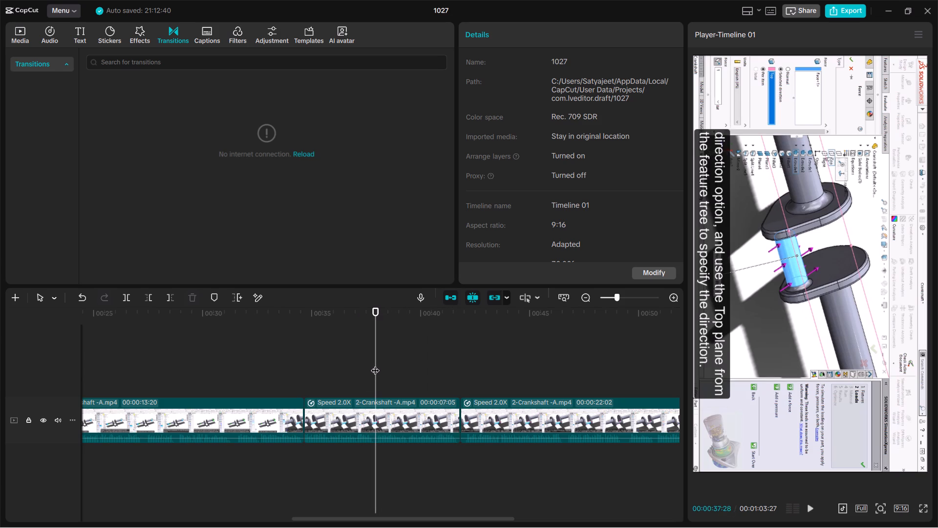
pyautogui.hotkey('ctrl', 'b')
# Delete the reverse direction segment between the 00:00:37:28 and 00:00:41:25 cuts.
pyautogui.moveTo(414, 486); pyautogui.dragTo(430, 397)
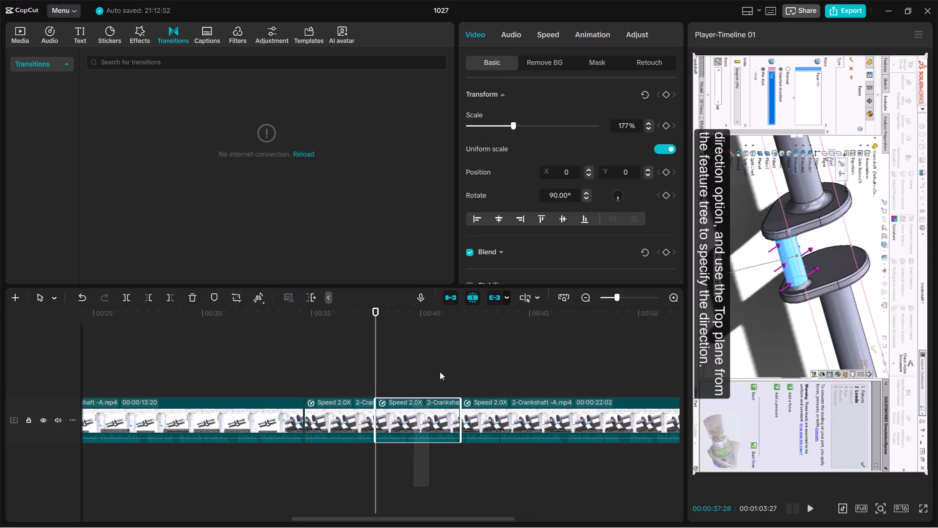
pyautogui.press('Delete')
# Play on past the force value narration, find where the material section narration begins and split the last clip at 00:00:45:16.
pyautogui.press('space')
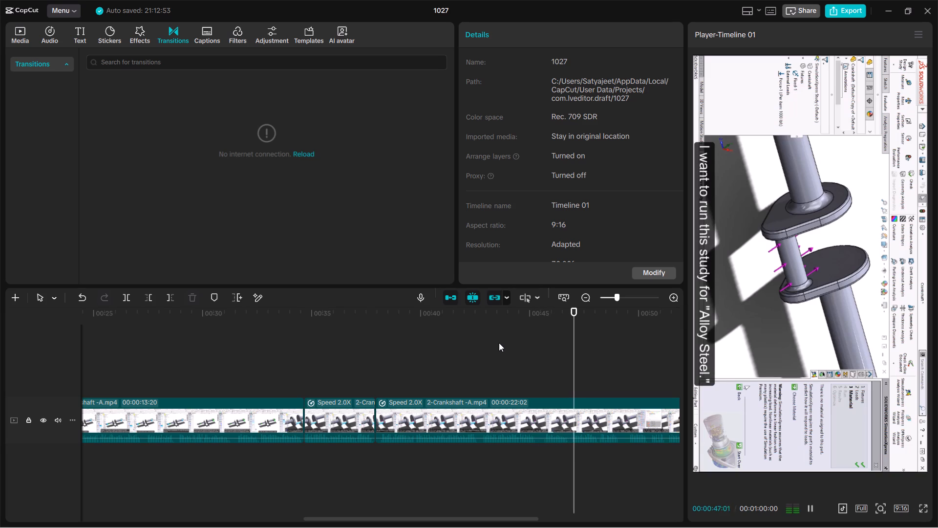
pyautogui.press('space')
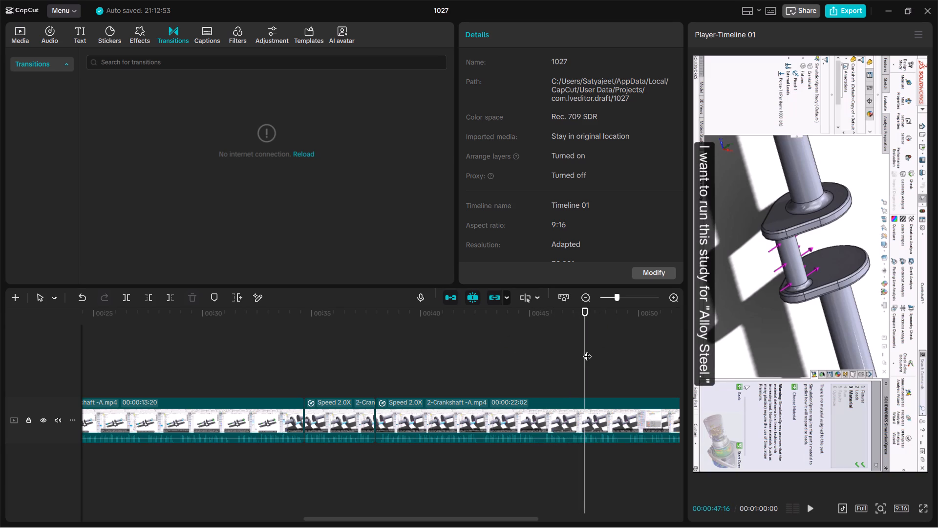
pyautogui.moveTo(585, 352); pyautogui.dragTo(542, 362)
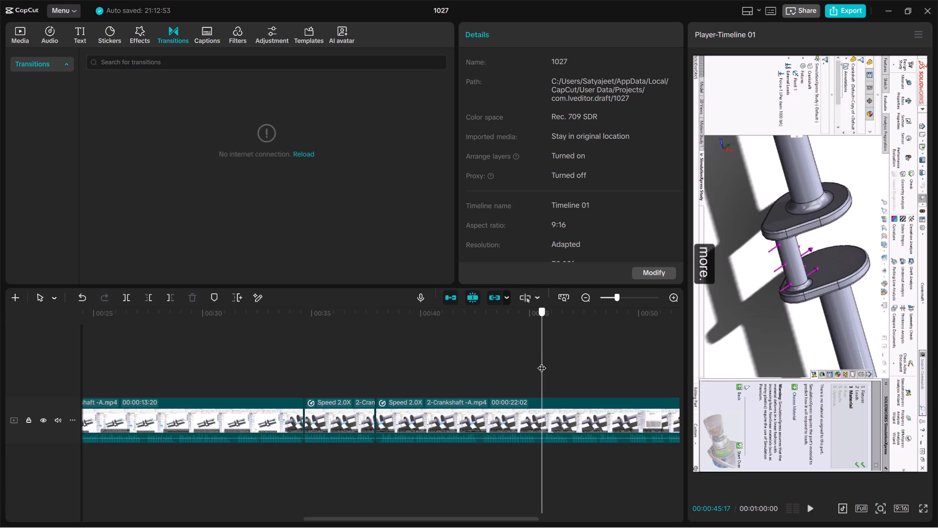
pyautogui.moveTo(542, 362); pyautogui.dragTo(504, 366)
pyautogui.press('space')
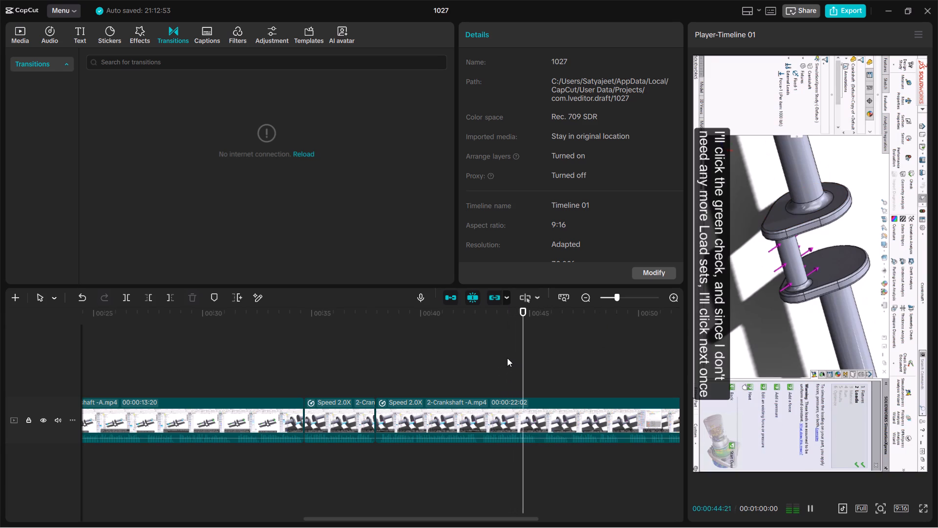
pyautogui.press('space')
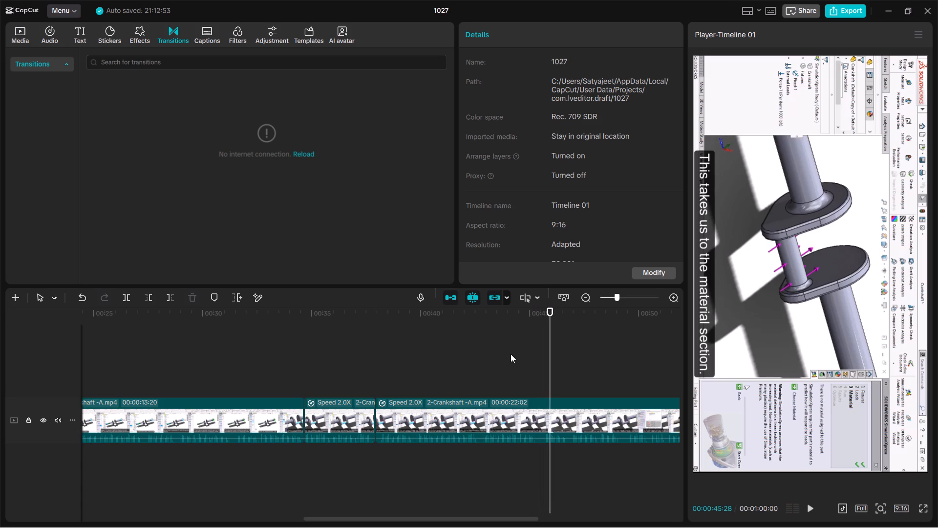
pyautogui.press('space')
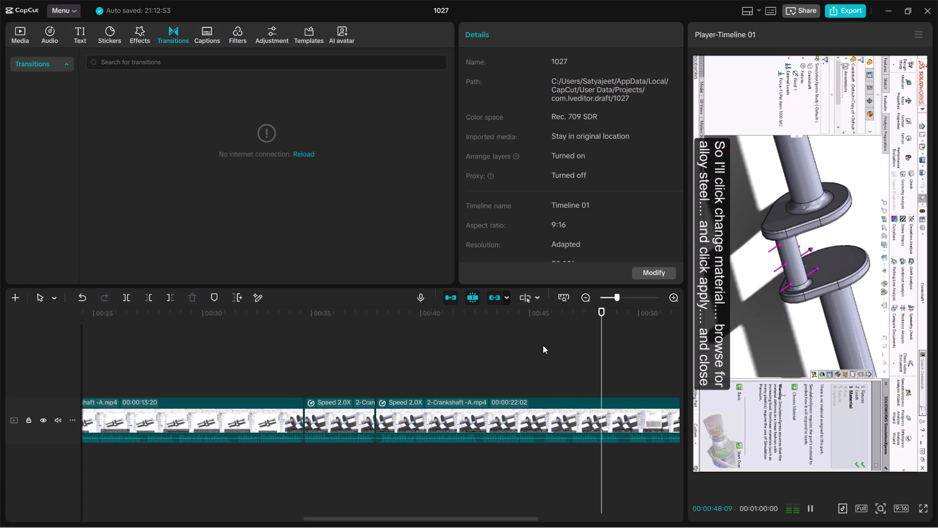
pyautogui.press('space')
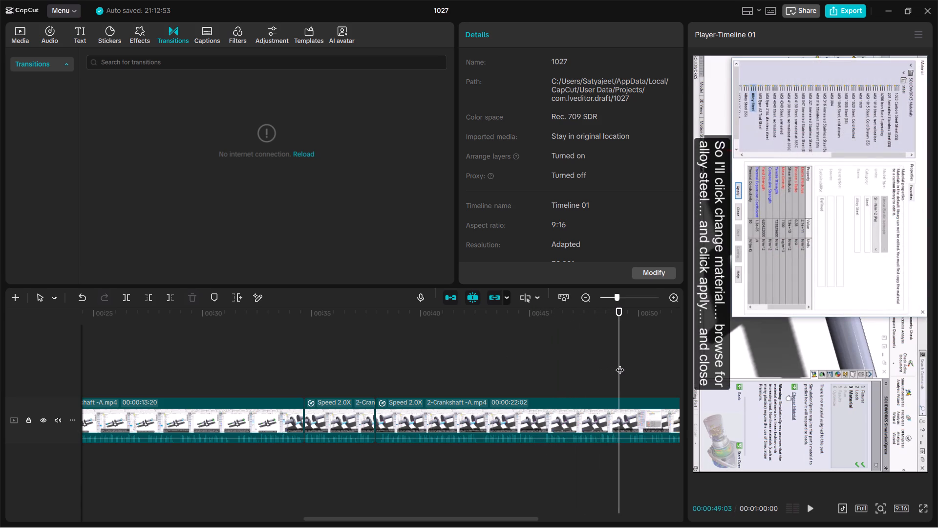
pyautogui.moveTo(620, 364); pyautogui.dragTo(560, 370)
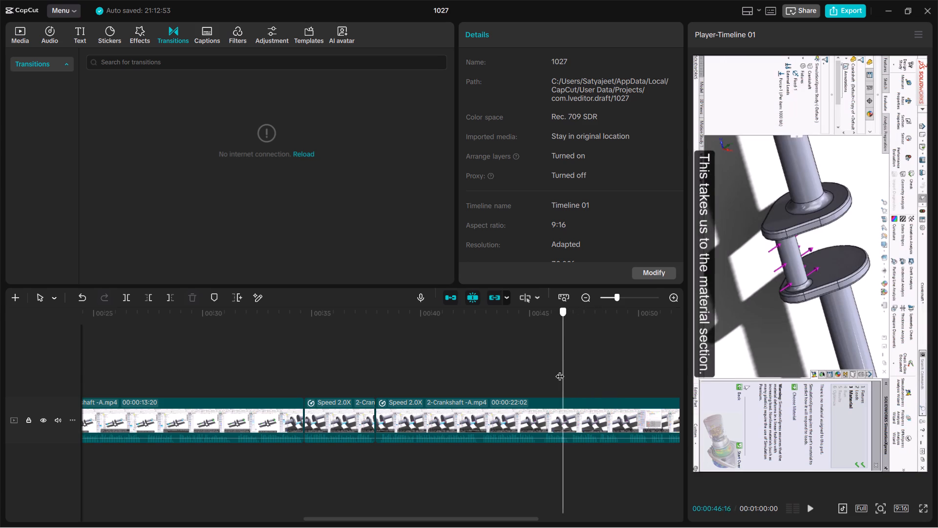
pyautogui.moveTo(560, 370); pyautogui.dragTo(541, 373)
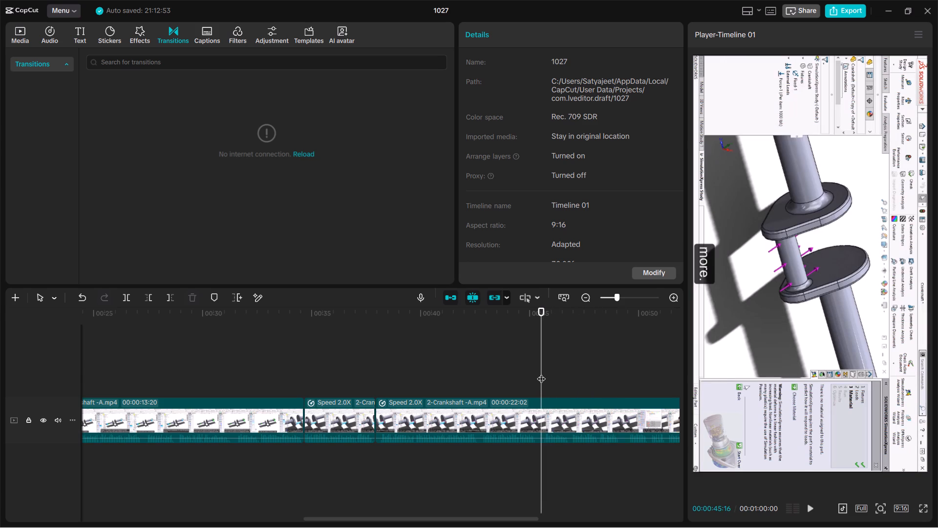
pyautogui.hotkey('ctrl', 'b')
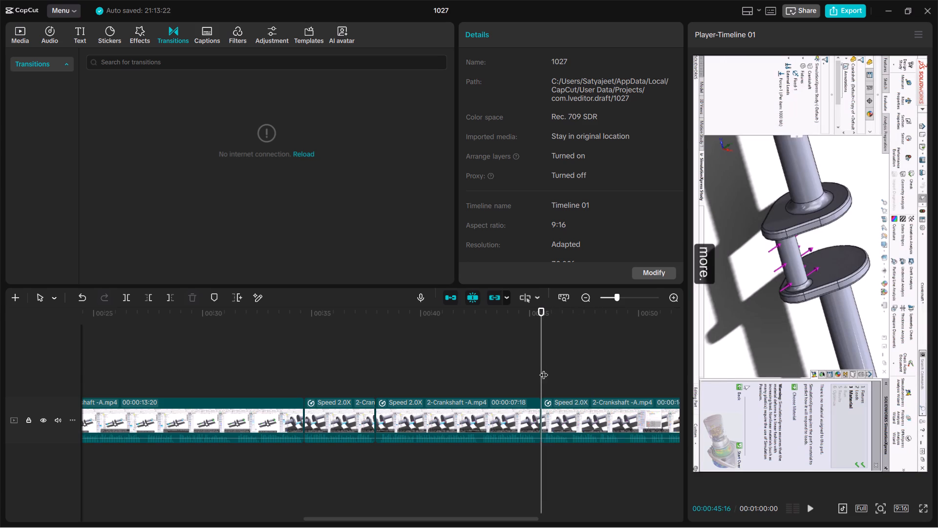
# Find where the material selection narration ends, split the clip at 00:00:49:08 and delete the segment between 00:00:45:16 and that cut.
pyautogui.moveTo(544, 369); pyautogui.dragTo(620, 381)
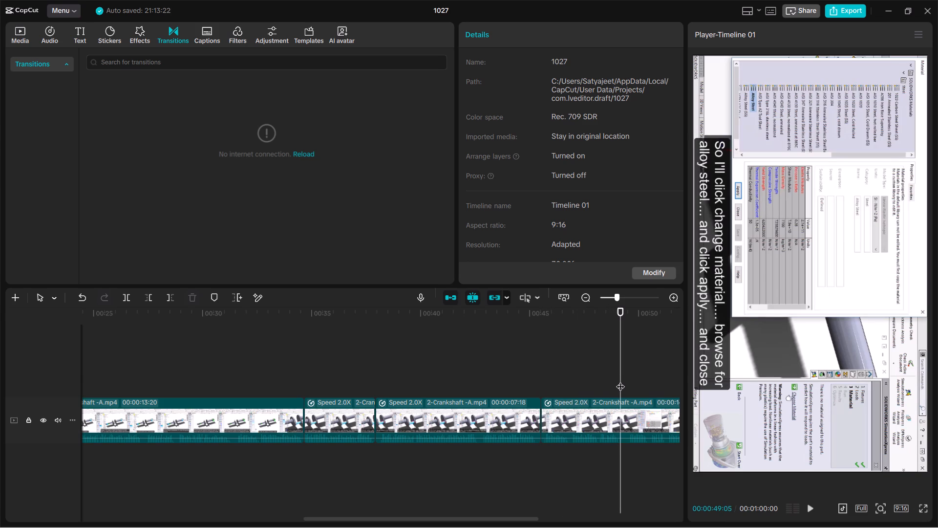
pyautogui.moveTo(621, 371); pyautogui.dragTo(623, 382)
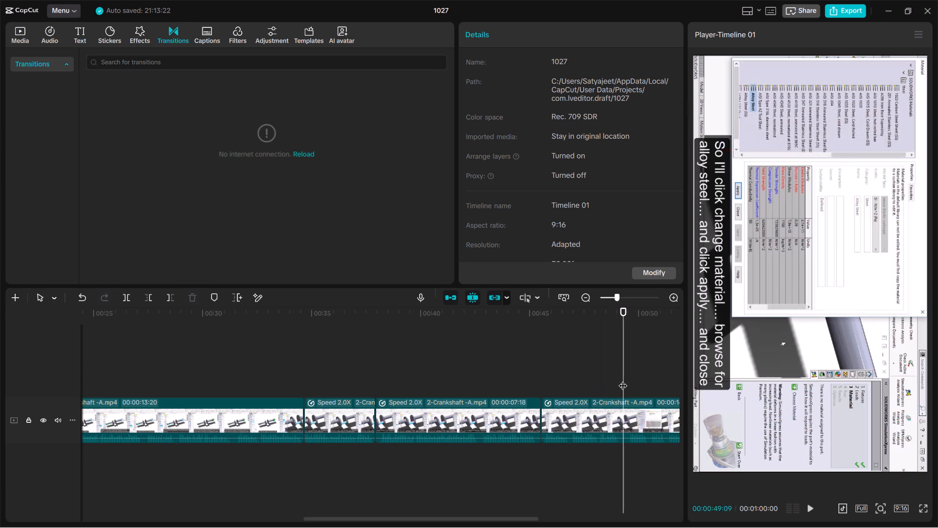
pyautogui.click(623, 379)
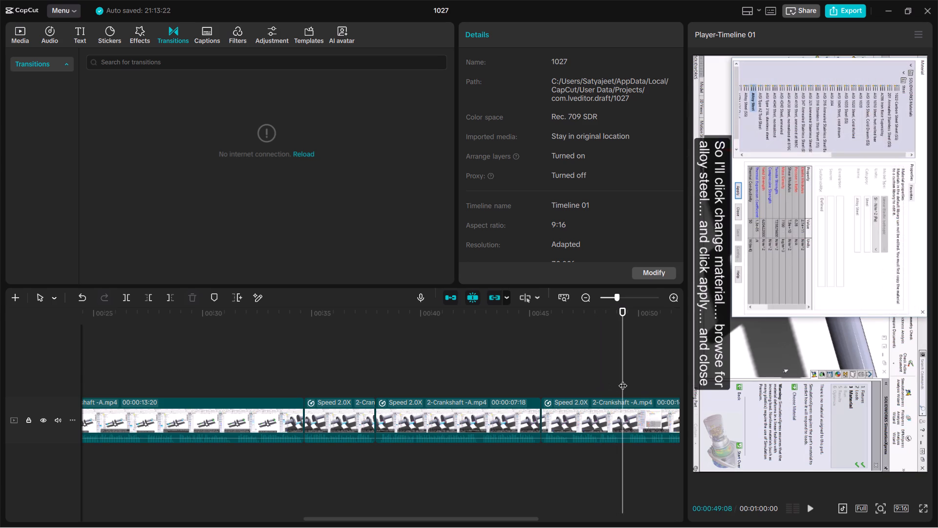
pyautogui.hotkey('ctrl', 'b')
pyautogui.moveTo(577, 473); pyautogui.dragTo(589, 394)
pyautogui.press('Delete')
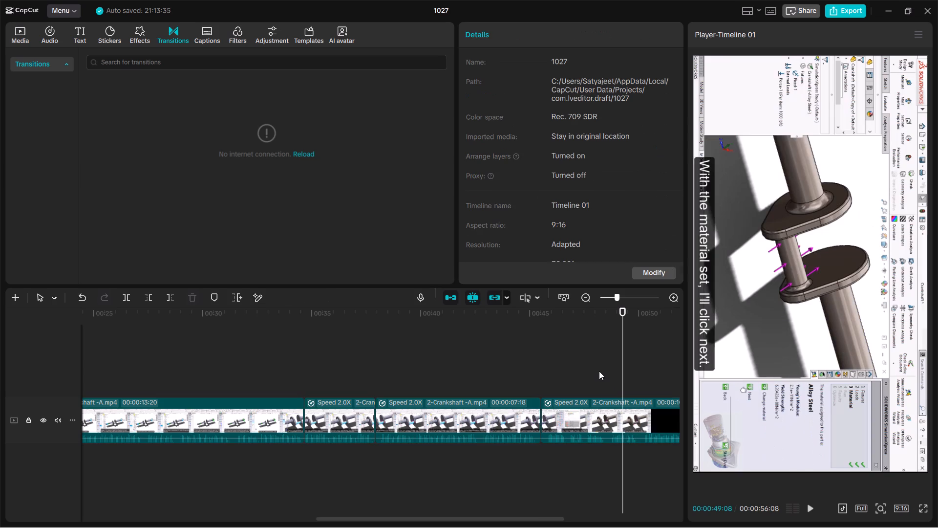
# Play the remaining material narration through to the end and trim the last clip's tail off at 00:00:55:06.
pyautogui.moveTo(624, 370); pyautogui.dragTo(511, 386)
pyautogui.press('space')
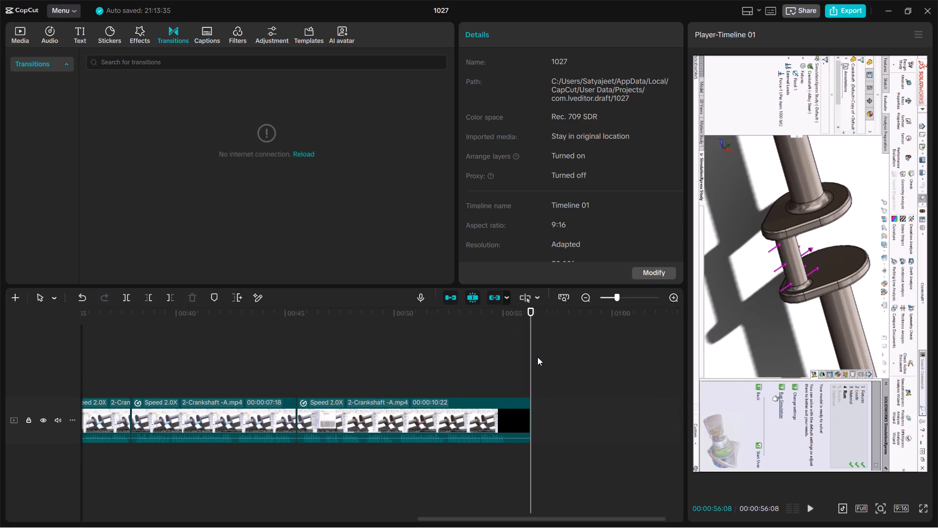
pyautogui.moveTo(534, 361); pyautogui.dragTo(529, 364)
pyautogui.moveTo(529, 364); pyautogui.dragTo(509, 374)
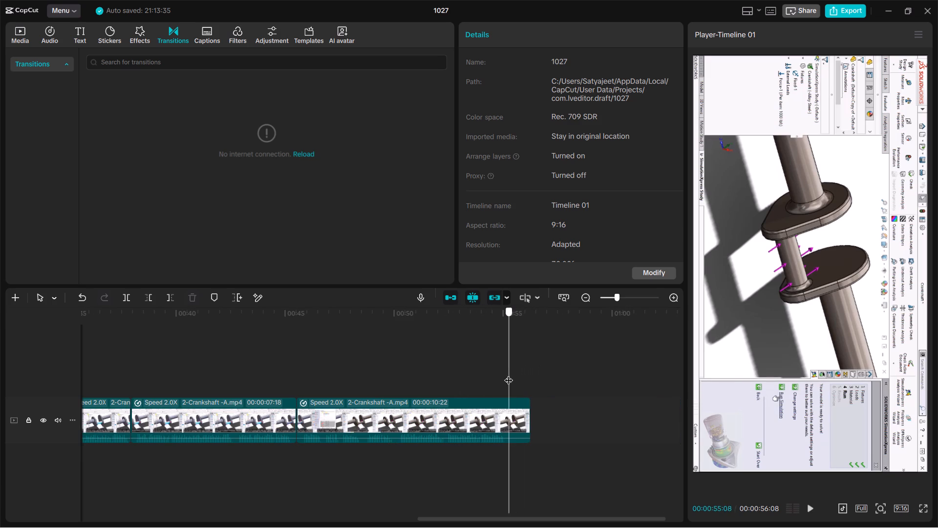
pyautogui.moveTo(509, 374); pyautogui.dragTo(508, 377)
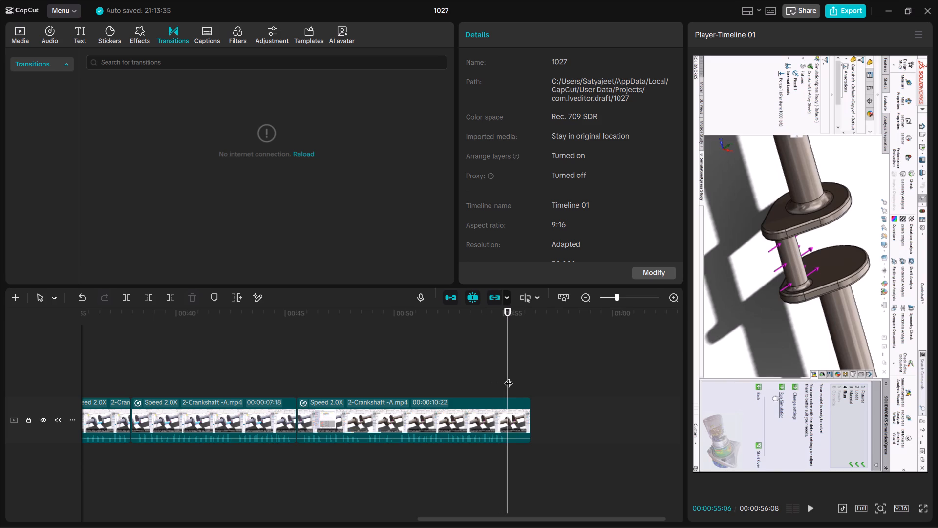
pyautogui.press('w')
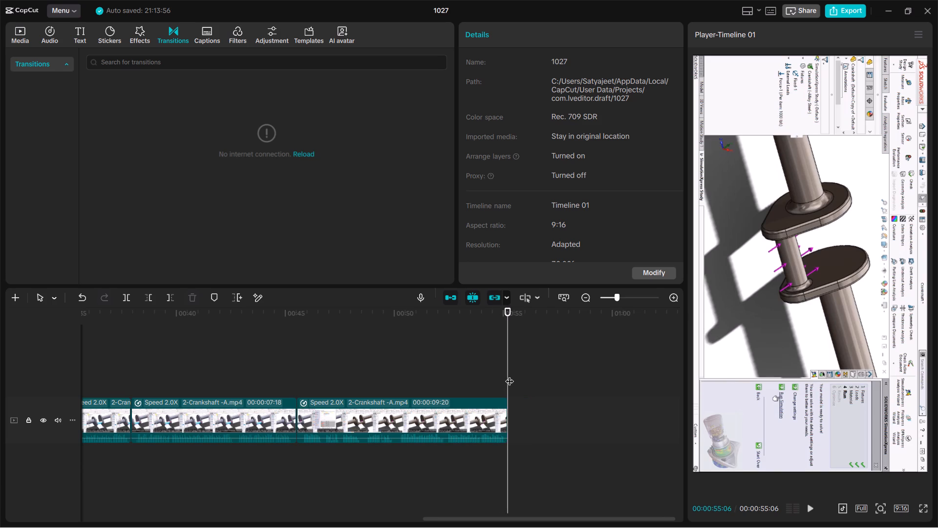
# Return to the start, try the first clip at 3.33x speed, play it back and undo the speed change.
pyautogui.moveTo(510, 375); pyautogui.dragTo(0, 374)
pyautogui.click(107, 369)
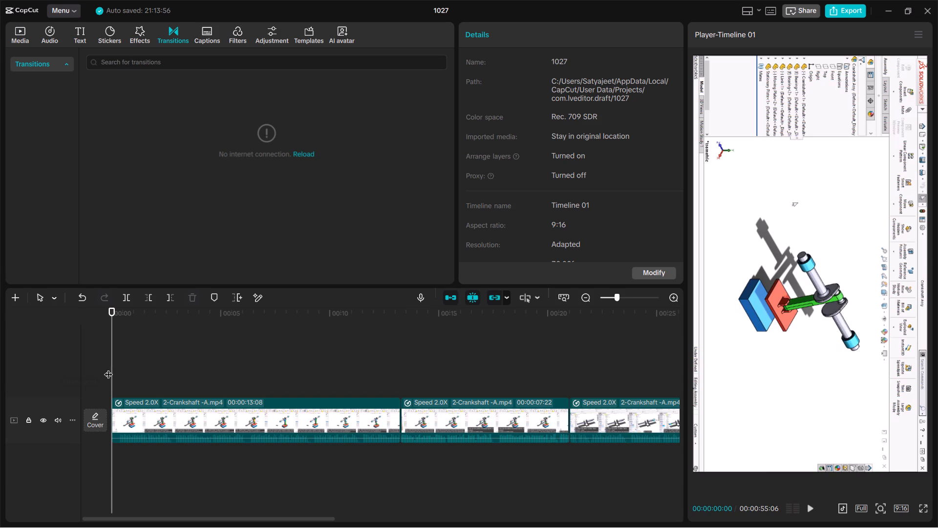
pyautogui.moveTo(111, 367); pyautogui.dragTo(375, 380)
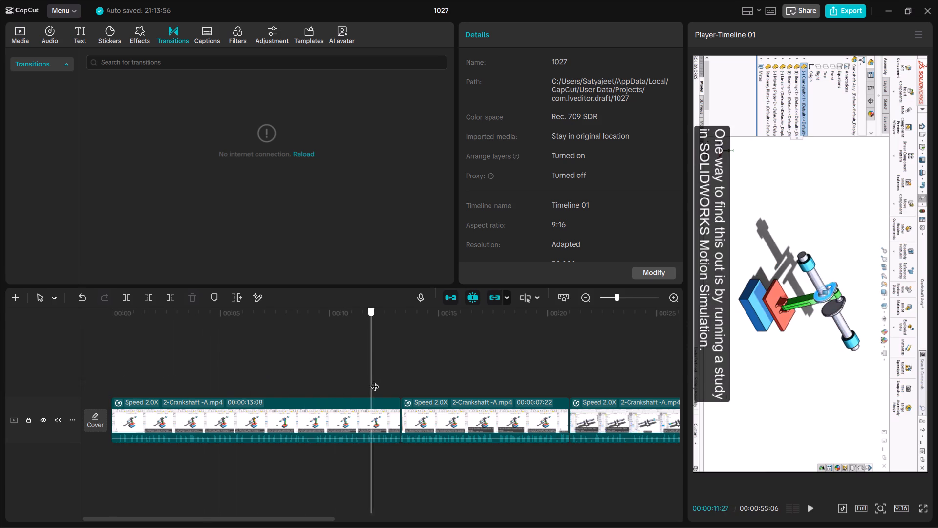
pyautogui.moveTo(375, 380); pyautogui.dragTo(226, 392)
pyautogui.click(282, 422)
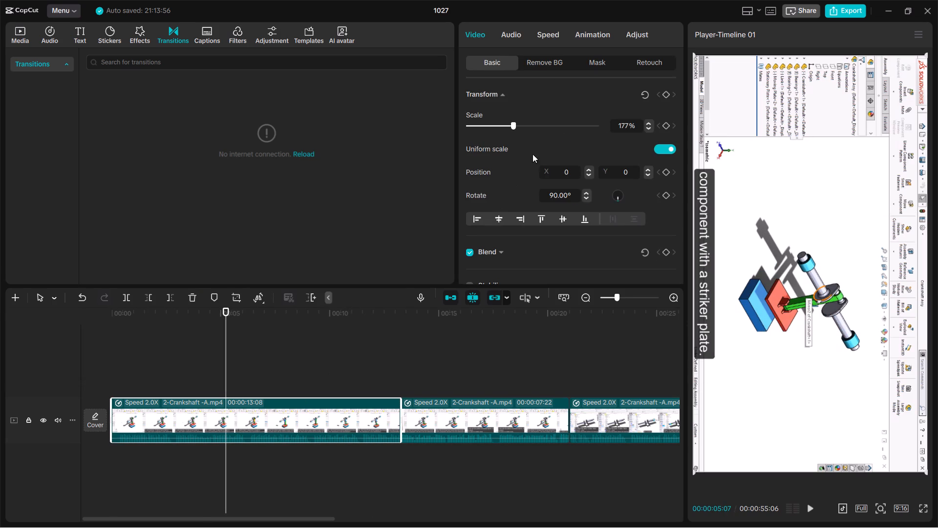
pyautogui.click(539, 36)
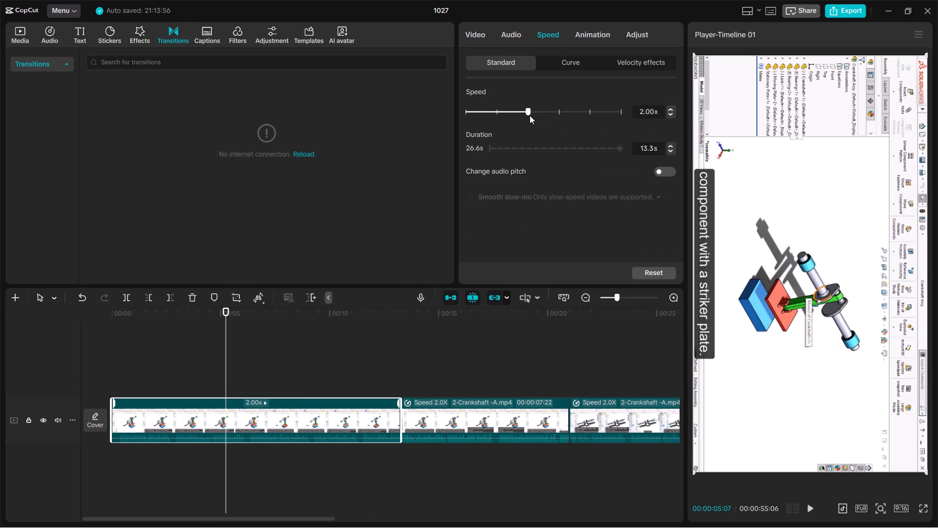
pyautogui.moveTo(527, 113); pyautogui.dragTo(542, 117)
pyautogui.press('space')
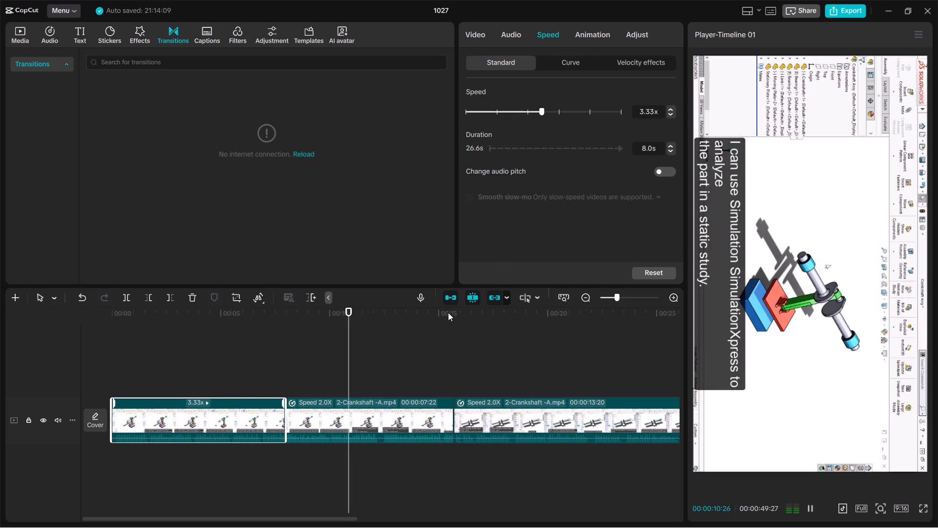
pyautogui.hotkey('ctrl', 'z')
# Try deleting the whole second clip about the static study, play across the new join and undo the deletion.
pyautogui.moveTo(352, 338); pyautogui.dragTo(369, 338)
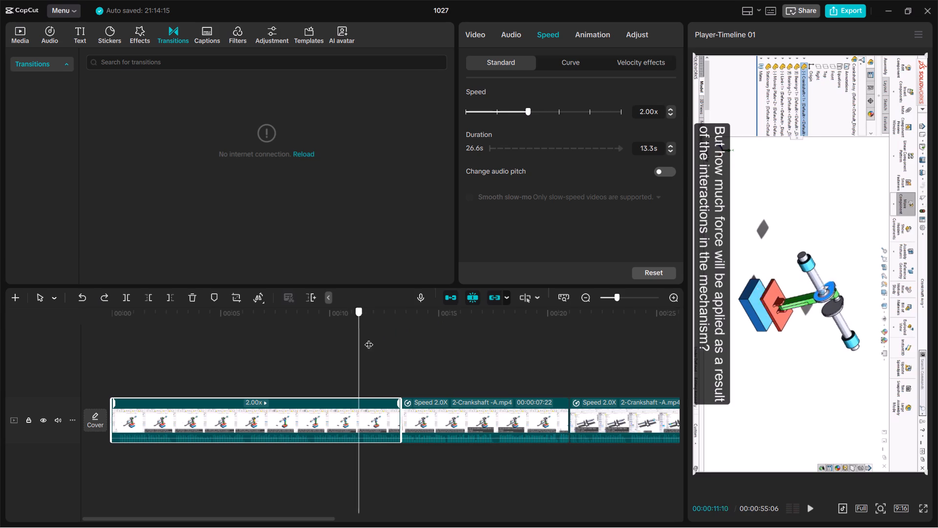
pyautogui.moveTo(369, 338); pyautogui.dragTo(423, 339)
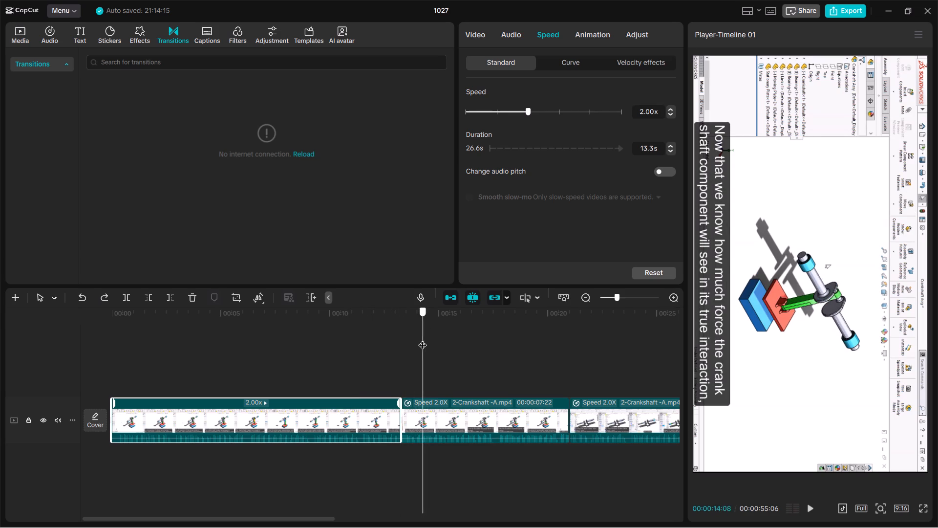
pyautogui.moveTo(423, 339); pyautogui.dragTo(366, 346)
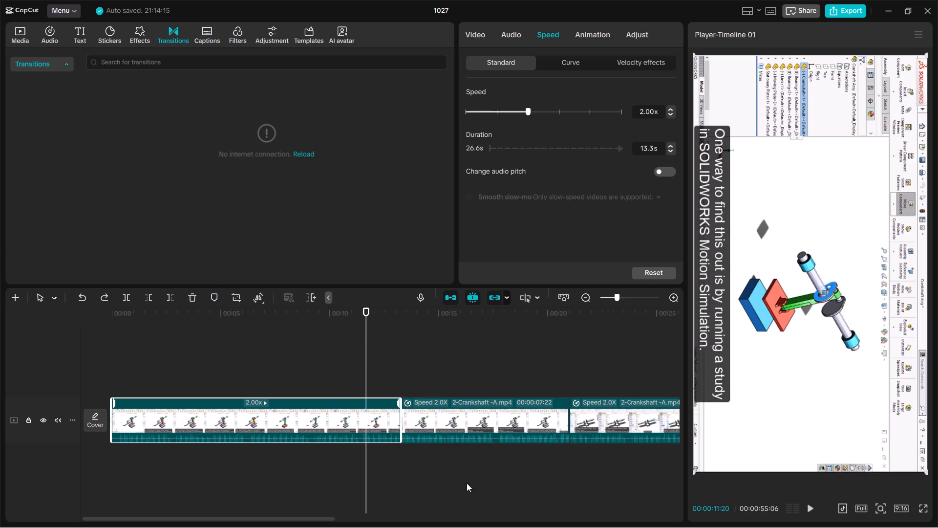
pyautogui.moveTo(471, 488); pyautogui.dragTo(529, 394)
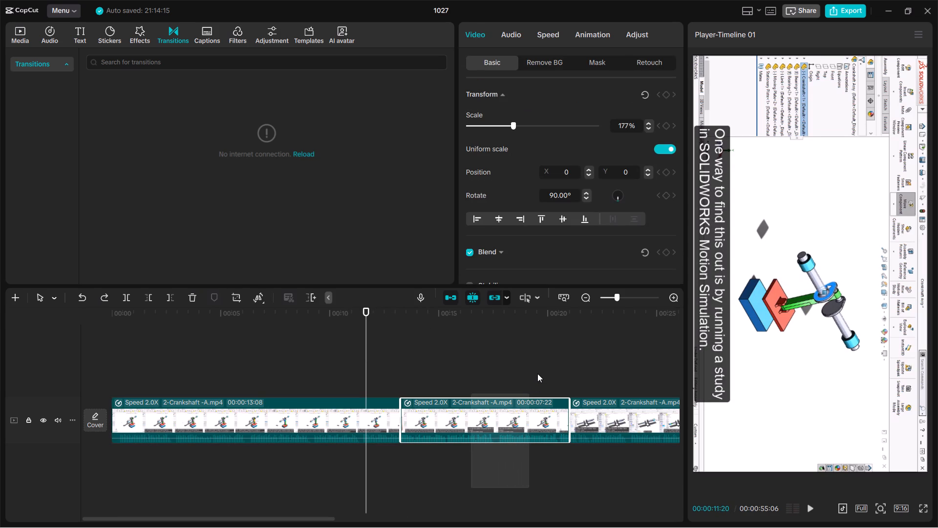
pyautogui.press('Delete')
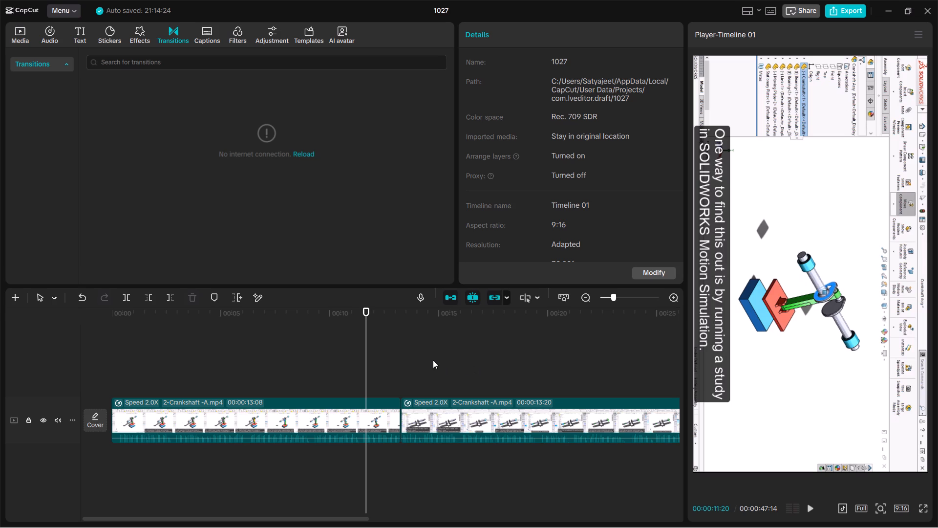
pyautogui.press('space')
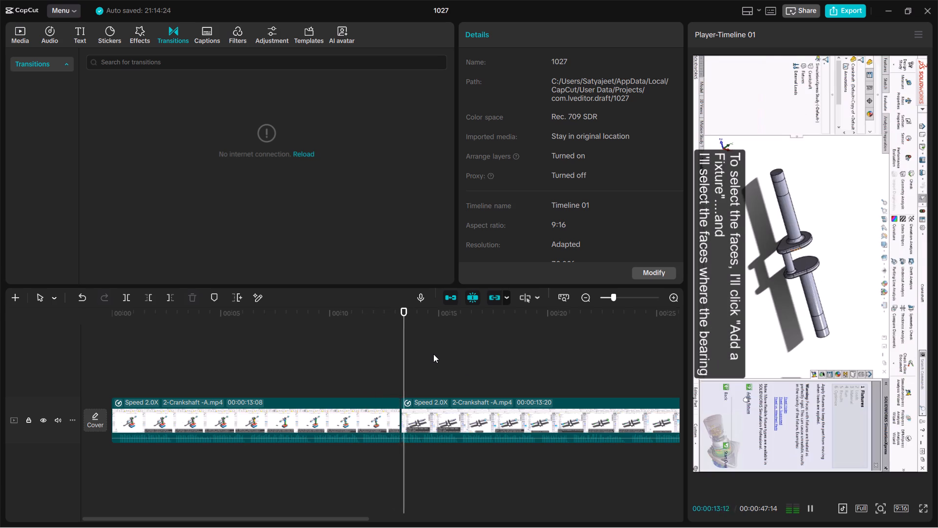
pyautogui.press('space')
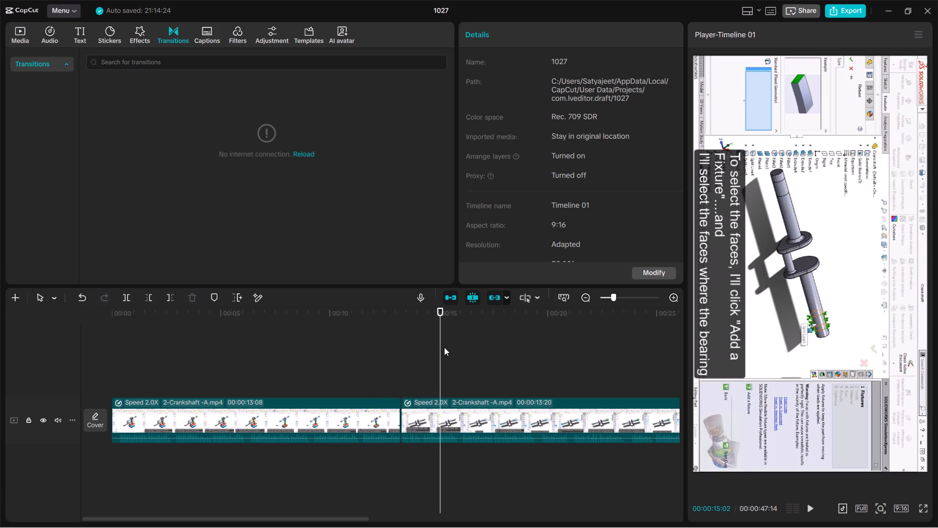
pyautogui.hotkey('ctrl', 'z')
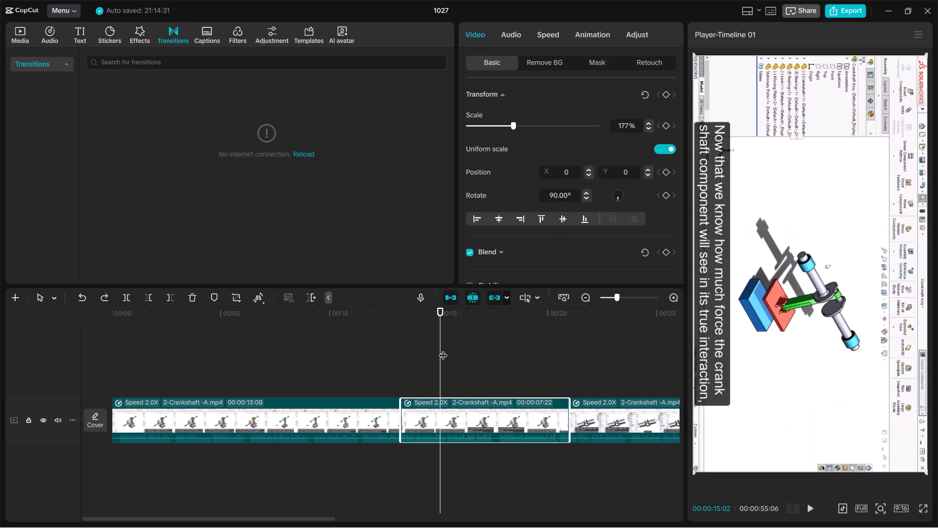
# Play through the second clip, find where the "Remember, to analyze this" narration begins and split the clip at 00:00:17:19.
pyautogui.moveTo(443, 350); pyautogui.dragTo(510, 353)
pyautogui.press('space')
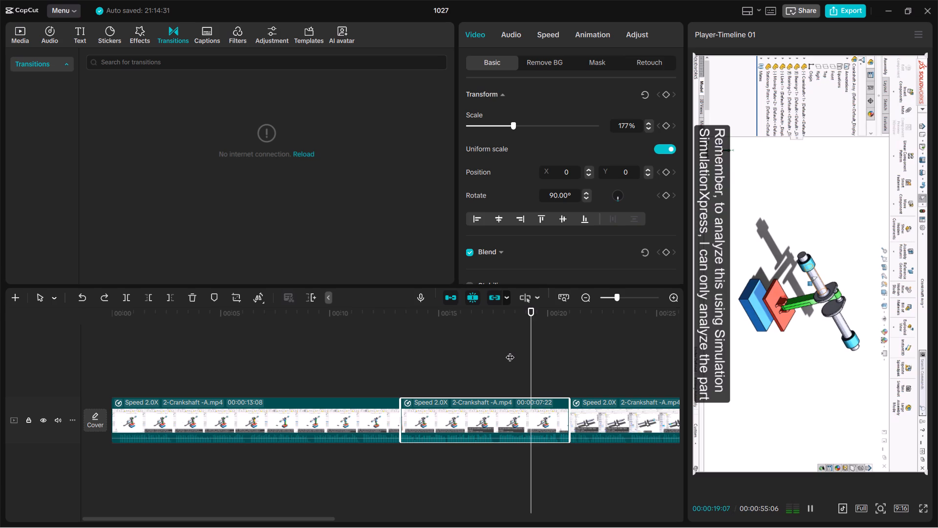
pyautogui.moveTo(566, 349); pyautogui.dragTo(559, 353)
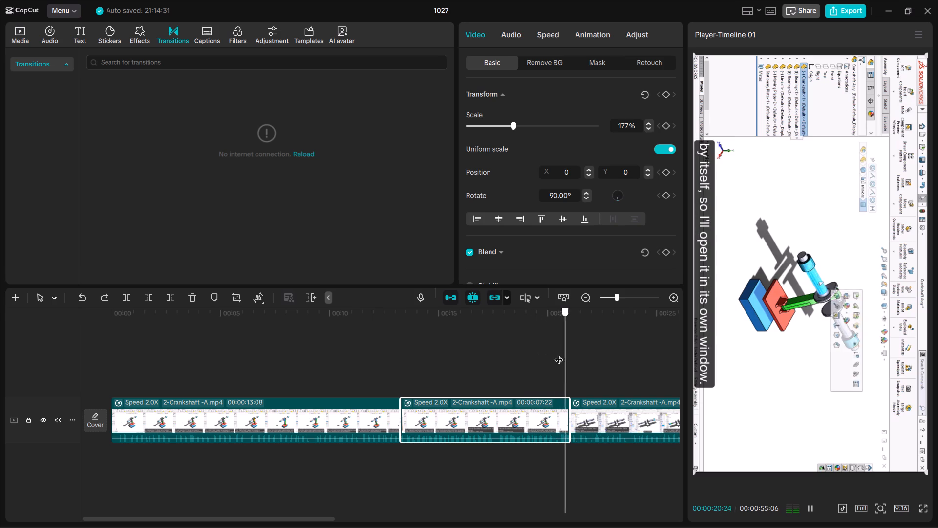
pyautogui.moveTo(559, 353); pyautogui.dragTo(449, 357)
pyautogui.press('space')
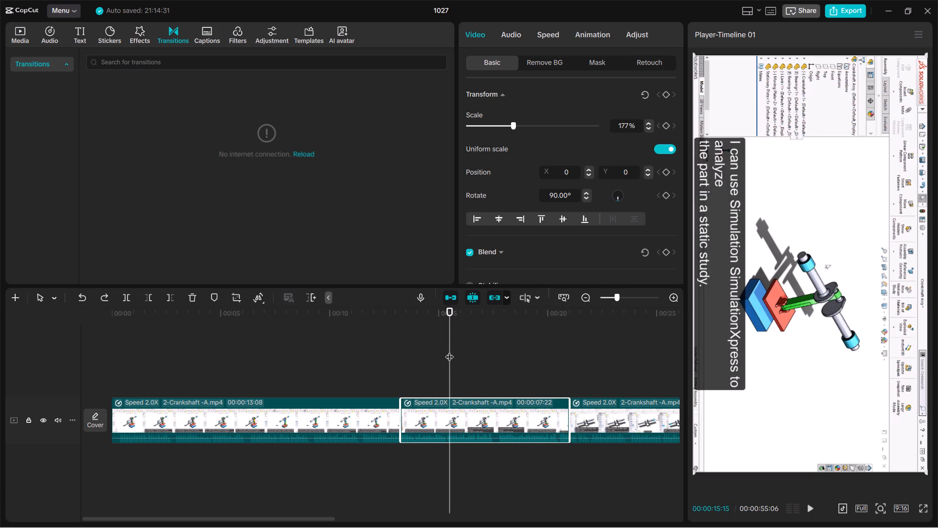
pyautogui.press('space')
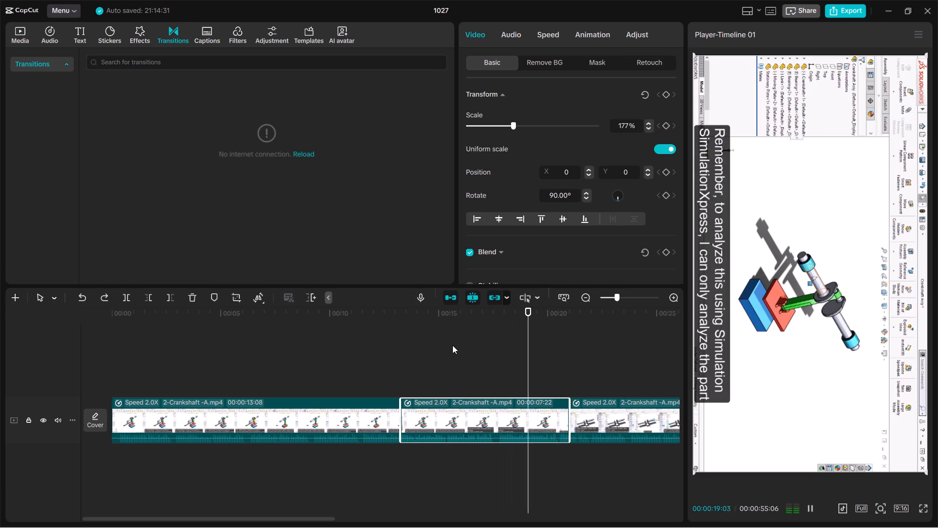
pyautogui.press('space')
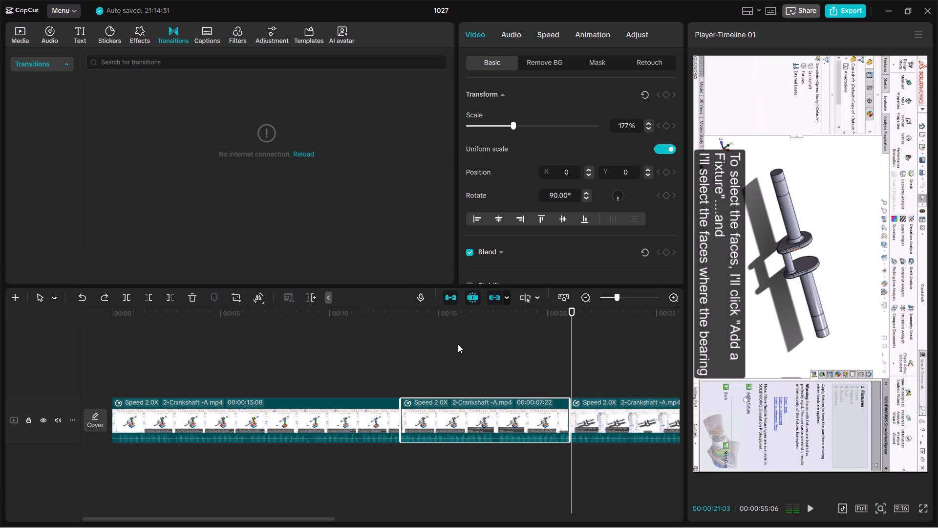
pyautogui.click(502, 358)
pyautogui.moveTo(505, 364); pyautogui.dragTo(499, 369)
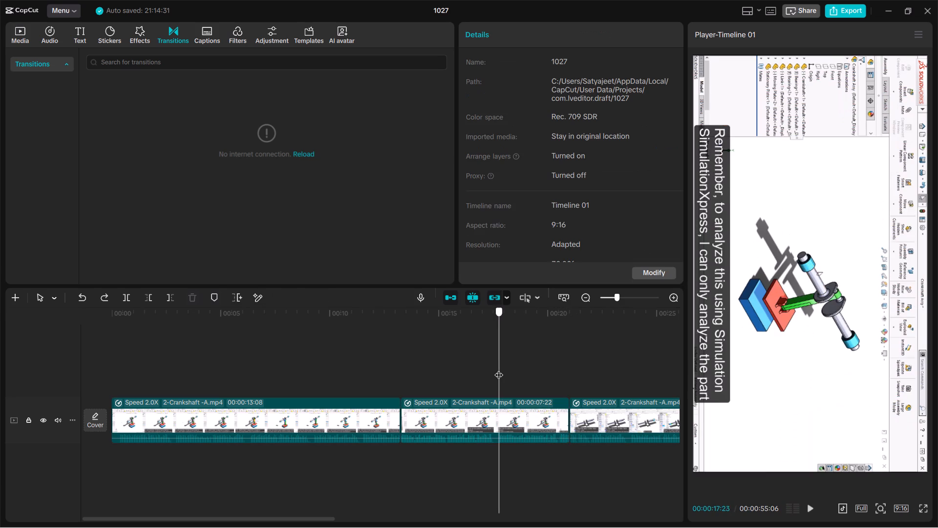
pyautogui.moveTo(499, 369); pyautogui.dragTo(496, 370)
pyautogui.hotkey('ctrl', 'b')
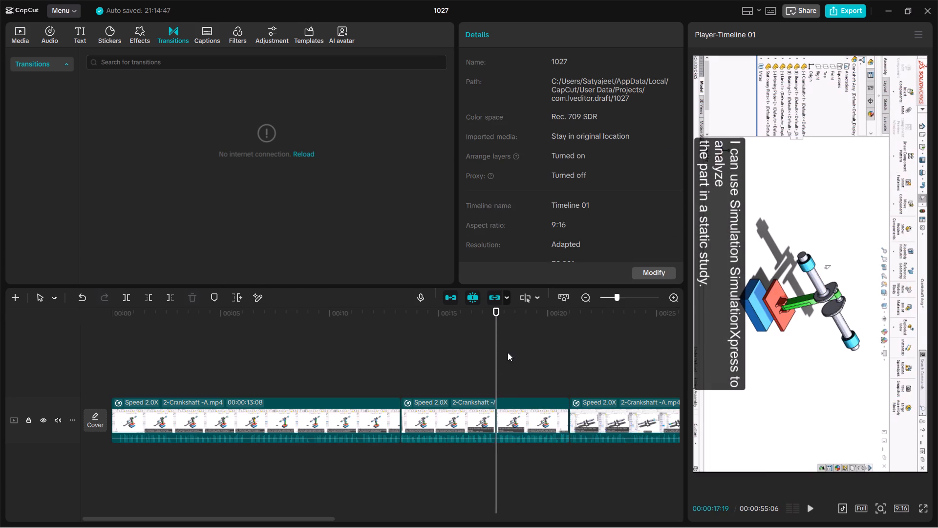
# Delete the "Remember, to analyze this" segment between the 00:00:17:19 cut and the add-a-fixture clip.
pyautogui.click(498, 355)
pyautogui.moveTo(525, 475); pyautogui.dragTo(546, 396)
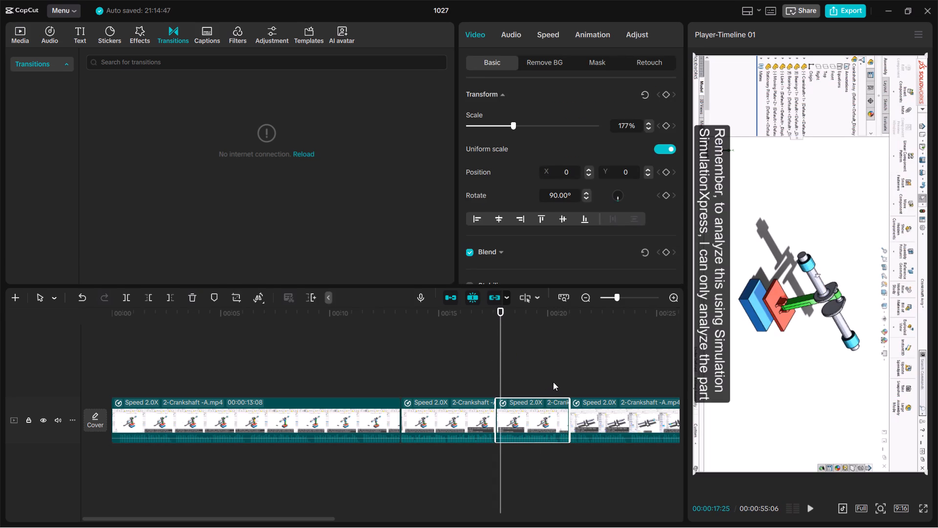
pyautogui.press('Delete')
# Play the edit from the start to review the opening narration up to the static study line, and return to 00:00:00:00.
pyautogui.moveTo(498, 378); pyautogui.dragTo(339, 389)
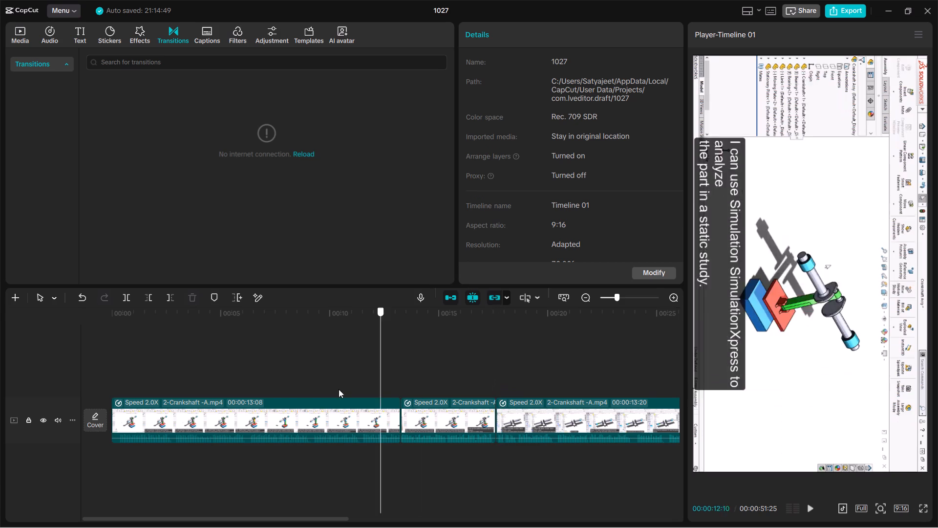
pyautogui.moveTo(339, 389); pyautogui.dragTo(104, 389)
pyautogui.press('space')
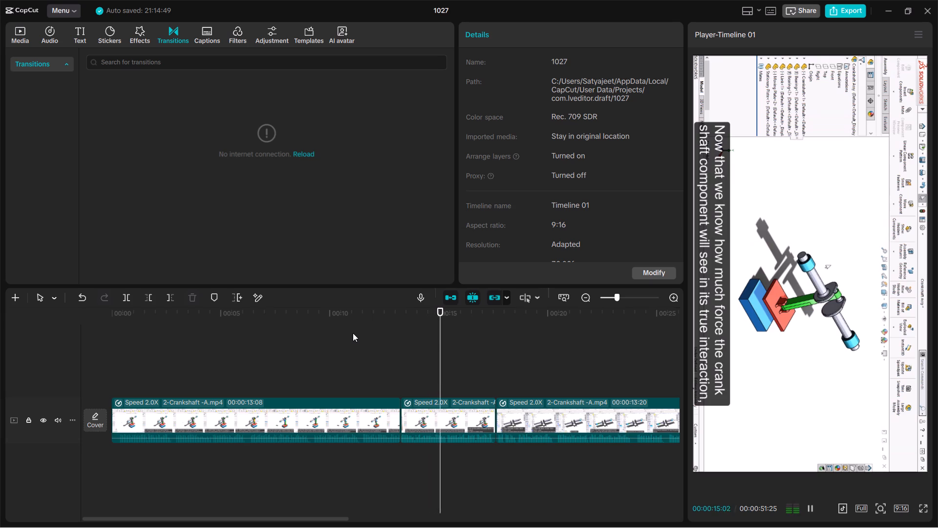
pyautogui.click(413, 342)
pyautogui.moveTo(413, 342); pyautogui.dragTo(110, 380)
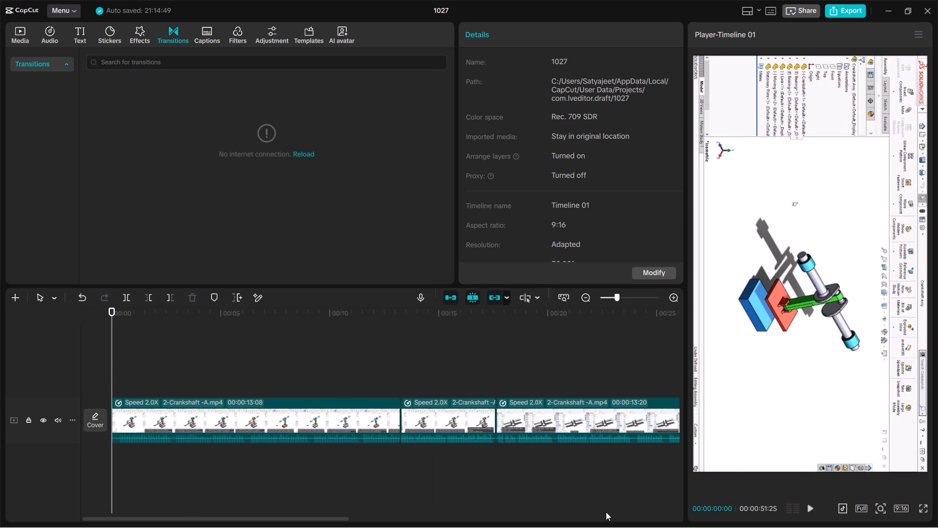
pyautogui.click(545, 500)
pyautogui.moveTo(545, 500); pyautogui.dragTo(130, 462)
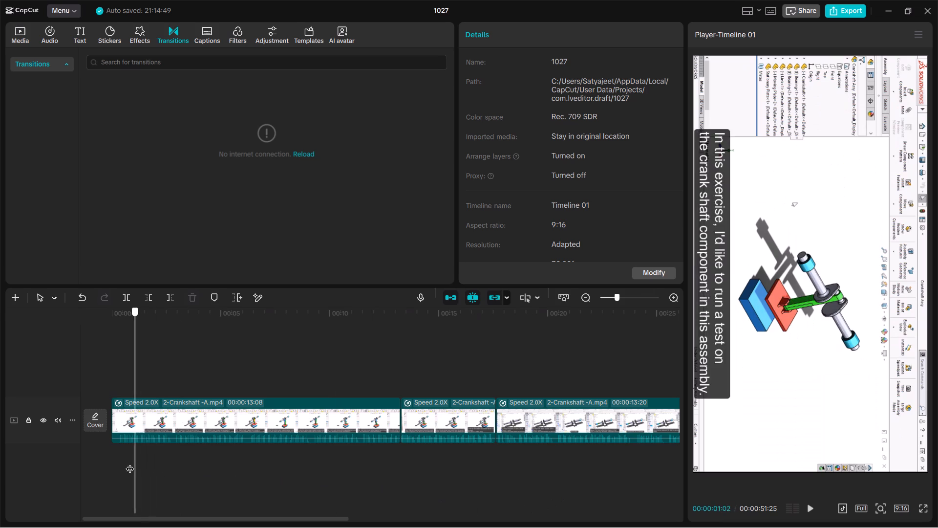
pyautogui.moveTo(130, 462); pyautogui.dragTo(106, 462)
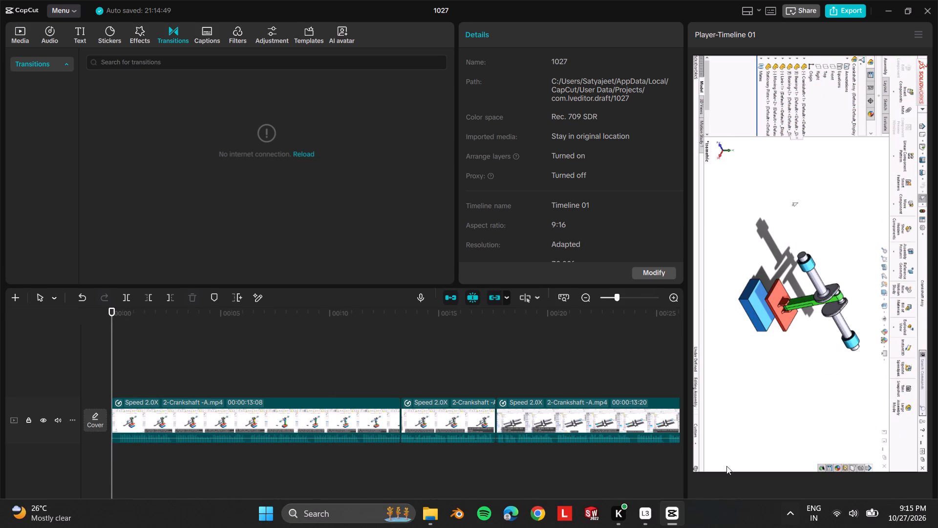
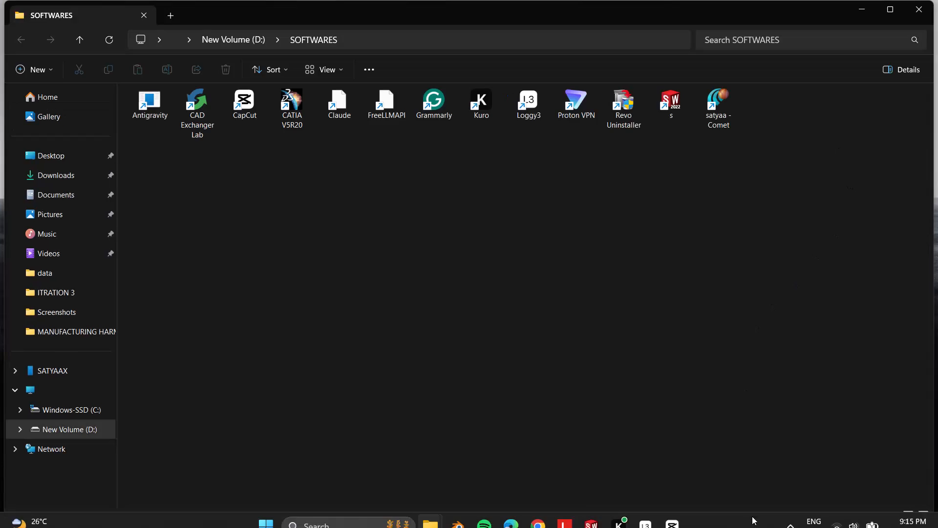
# Launch Proton VPN from the SOFTWARES folder and start connecting to the fastest free server.
pyautogui.click(677, 184)
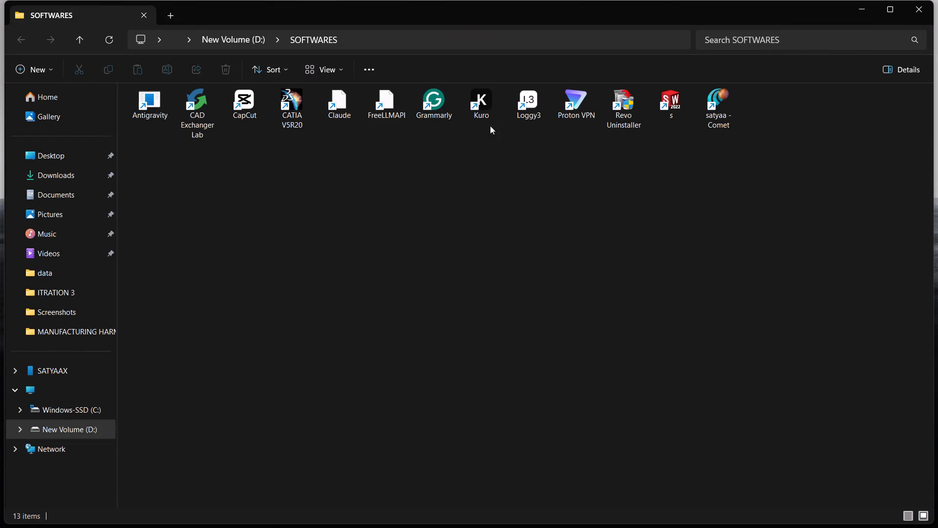
pyautogui.click(451, 192)
pyautogui.doubleClick(587, 103)
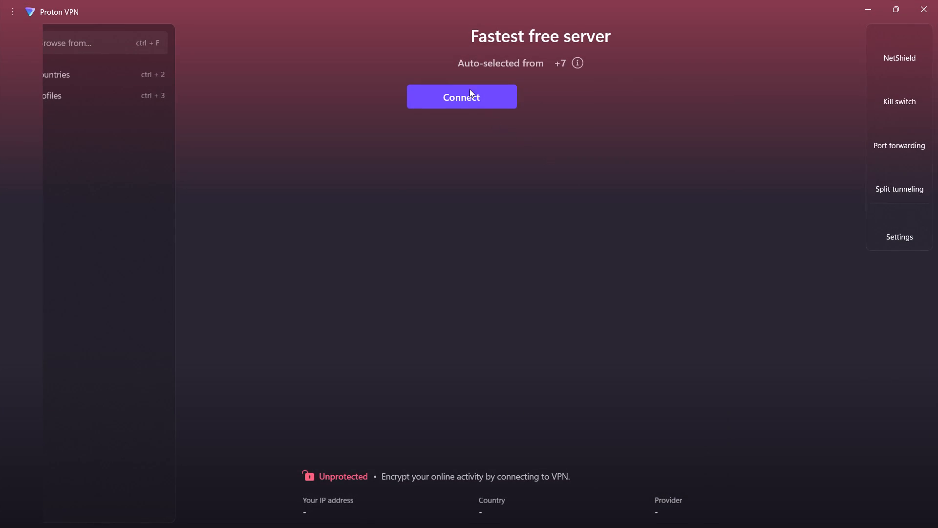
pyautogui.click(523, 97)
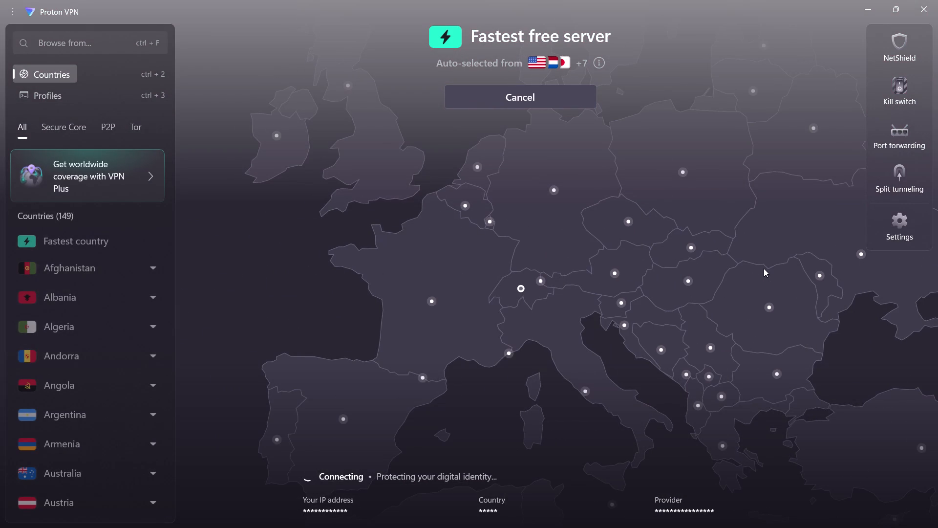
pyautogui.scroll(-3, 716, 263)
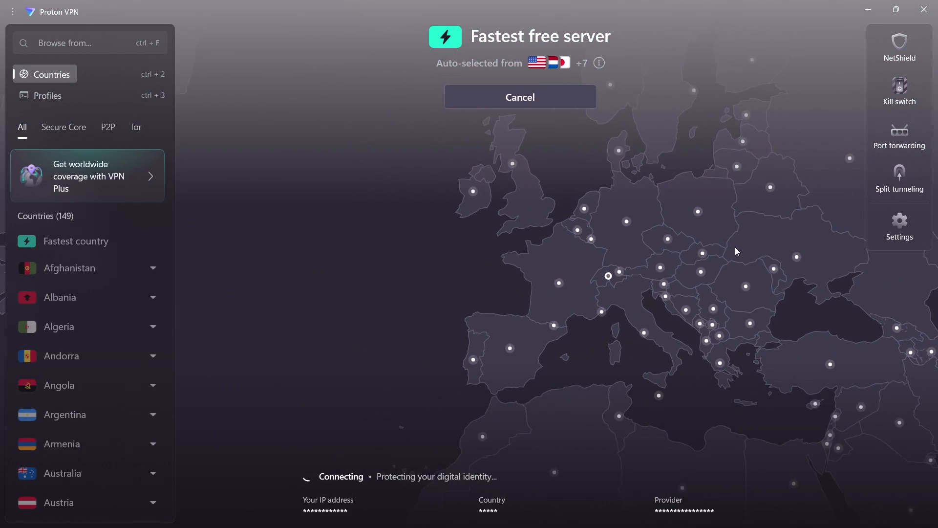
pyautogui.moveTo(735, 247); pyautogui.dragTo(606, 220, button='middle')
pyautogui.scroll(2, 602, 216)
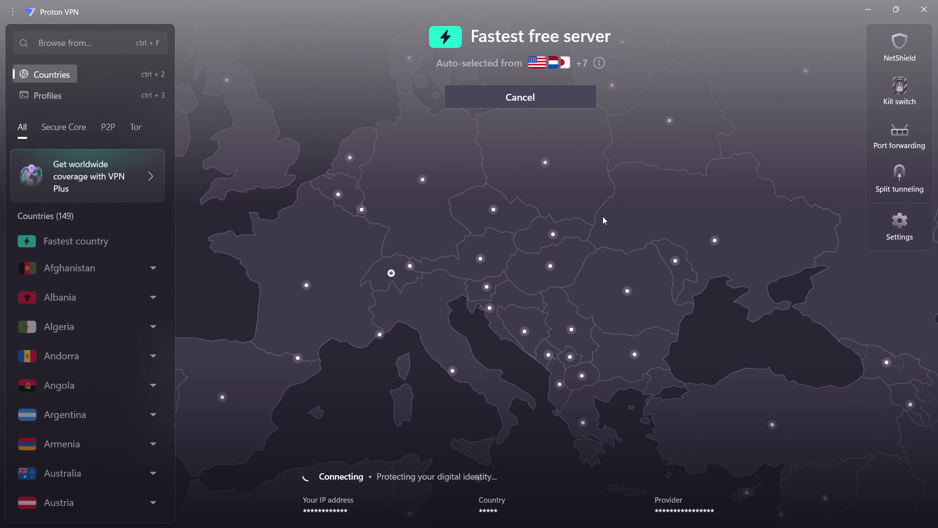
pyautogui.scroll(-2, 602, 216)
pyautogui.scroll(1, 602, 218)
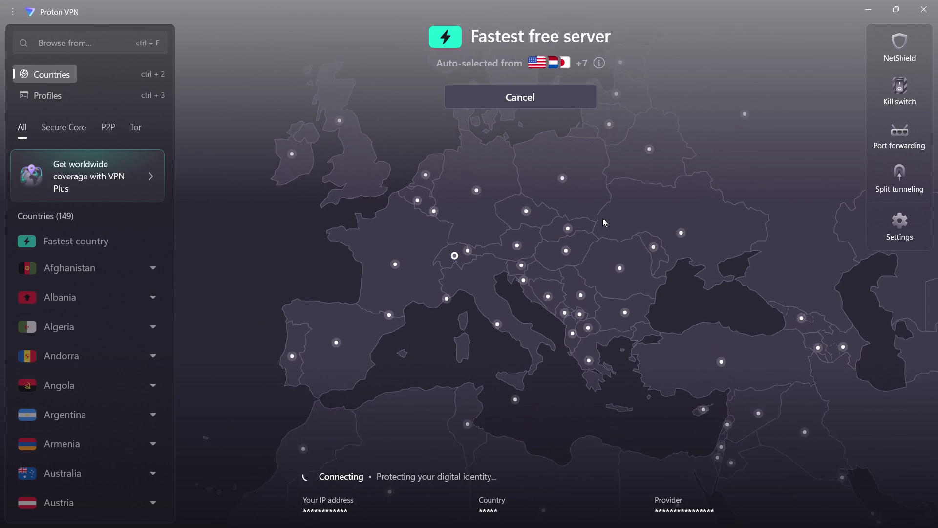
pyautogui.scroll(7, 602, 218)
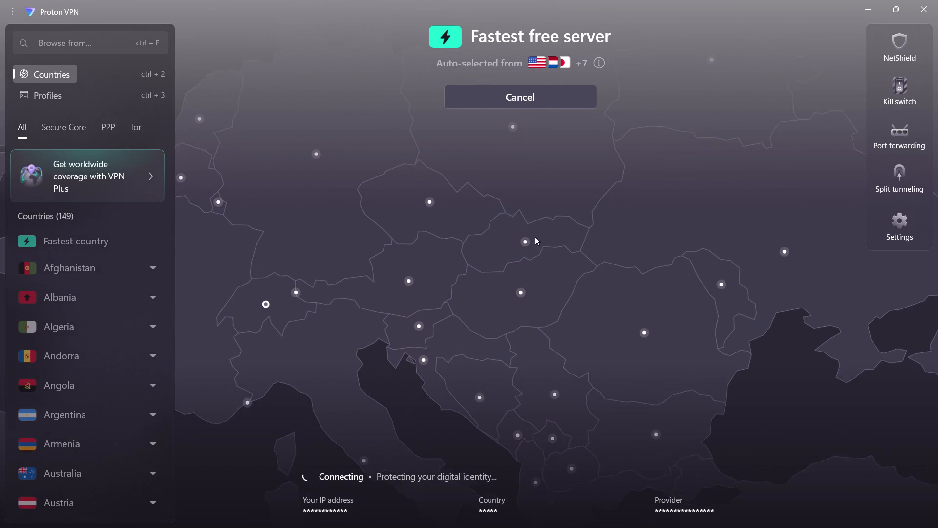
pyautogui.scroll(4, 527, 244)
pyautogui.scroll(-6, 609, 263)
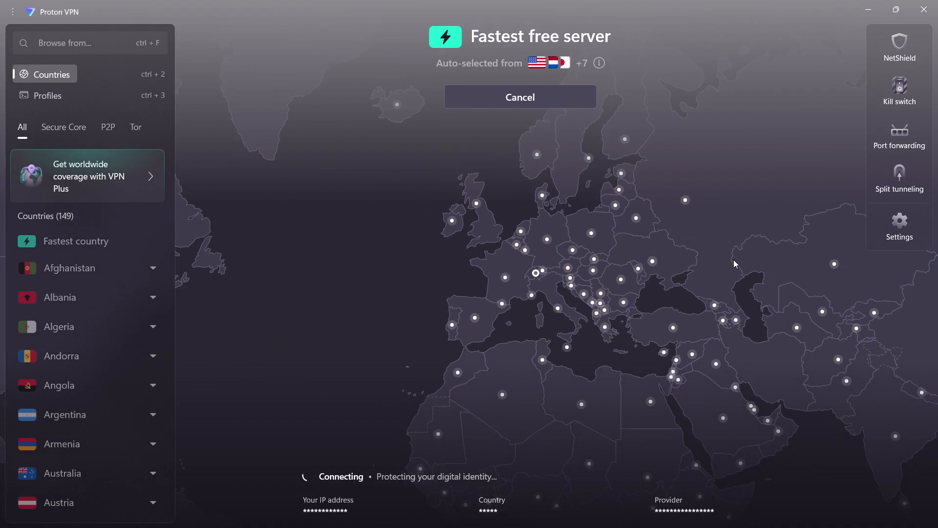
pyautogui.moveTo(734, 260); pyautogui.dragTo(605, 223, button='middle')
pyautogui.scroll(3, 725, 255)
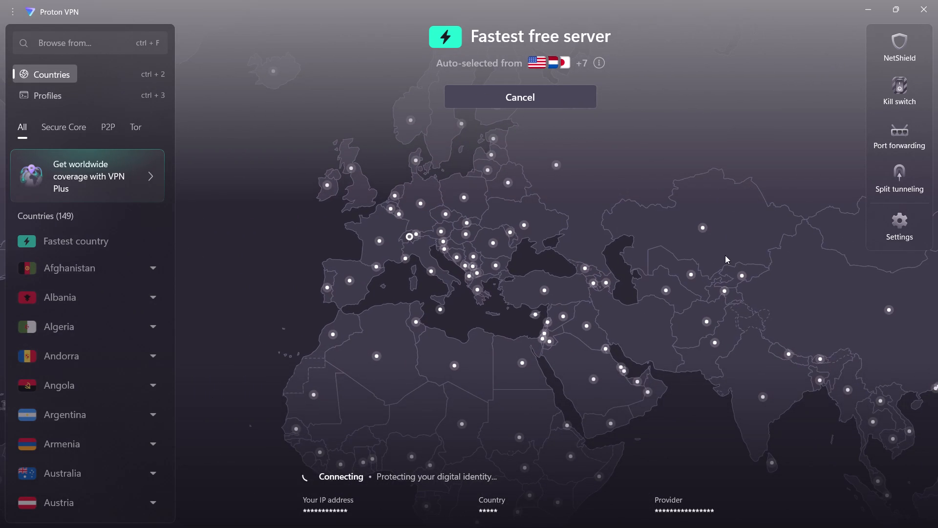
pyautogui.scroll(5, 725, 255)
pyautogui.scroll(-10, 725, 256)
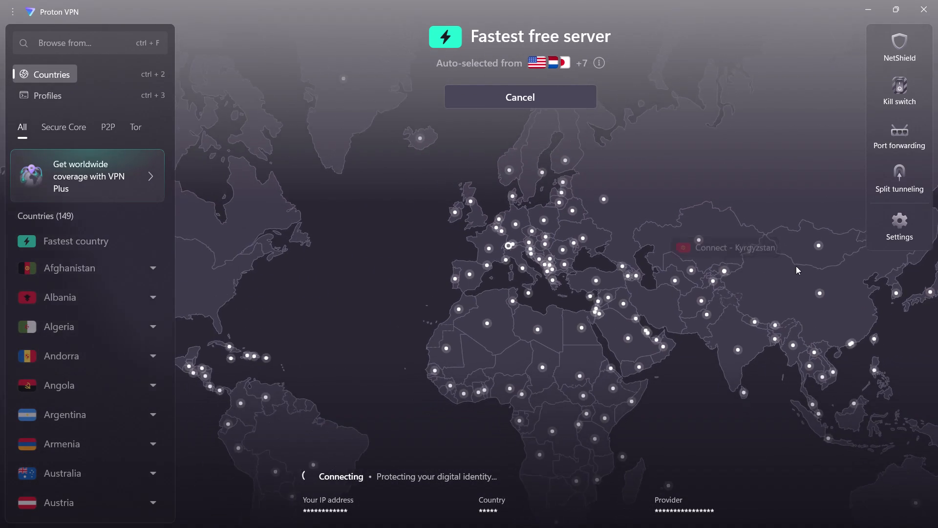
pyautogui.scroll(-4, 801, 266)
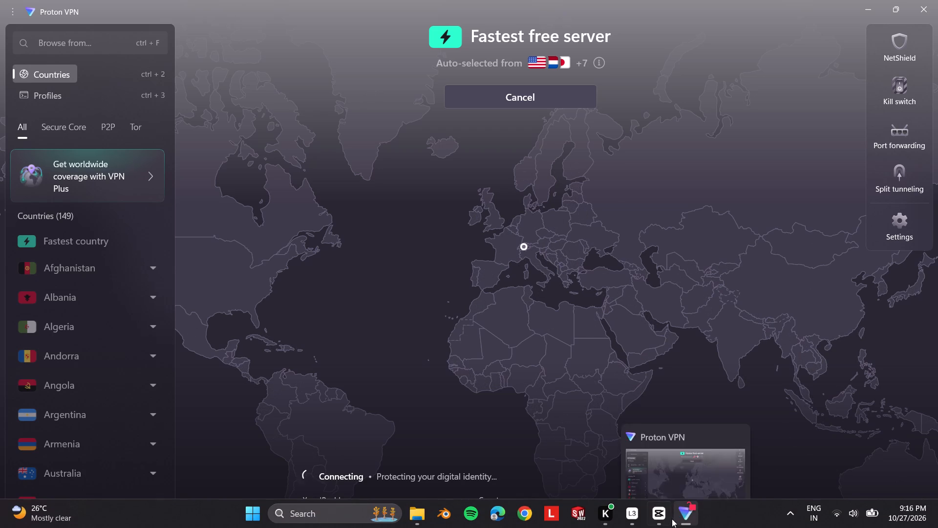
# Cancel the pending VPN connection and start a fresh one to the fastest free server.
pyautogui.click(665, 514)
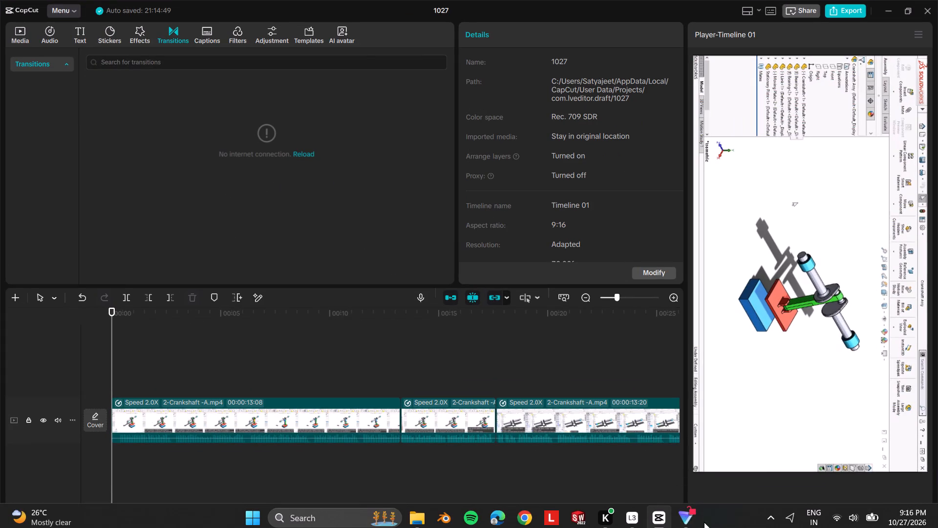
pyautogui.click(686, 513)
pyautogui.click(527, 93)
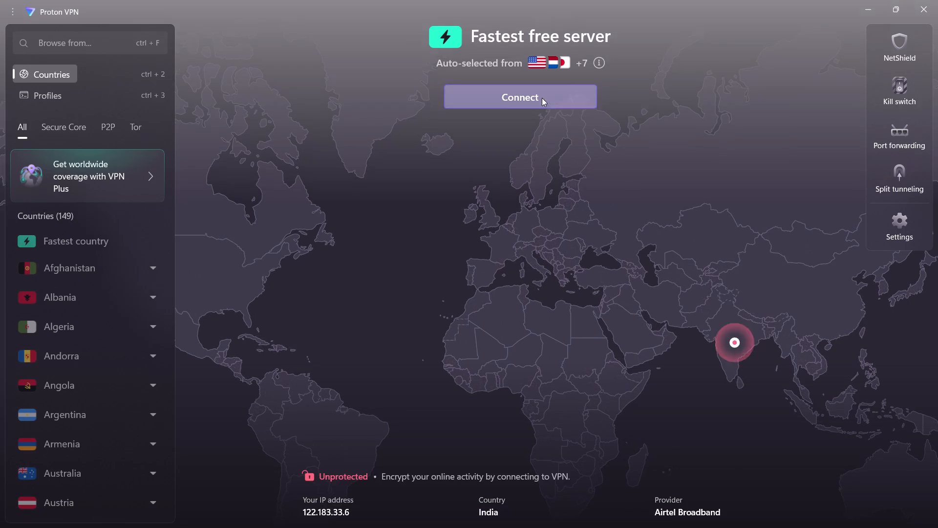
pyautogui.click(557, 101)
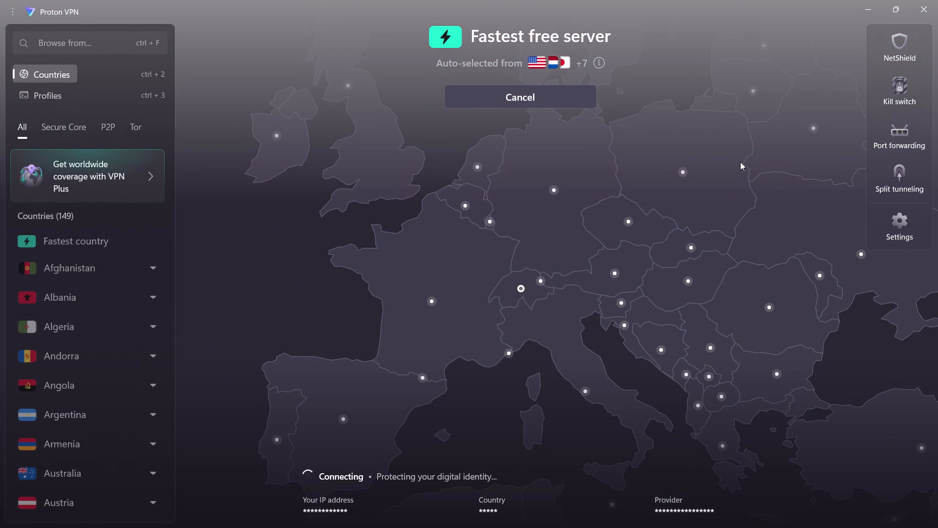
# Browse the VPN's search suggestions, Secure Core countries and full country list.
pyautogui.click(136, 42)
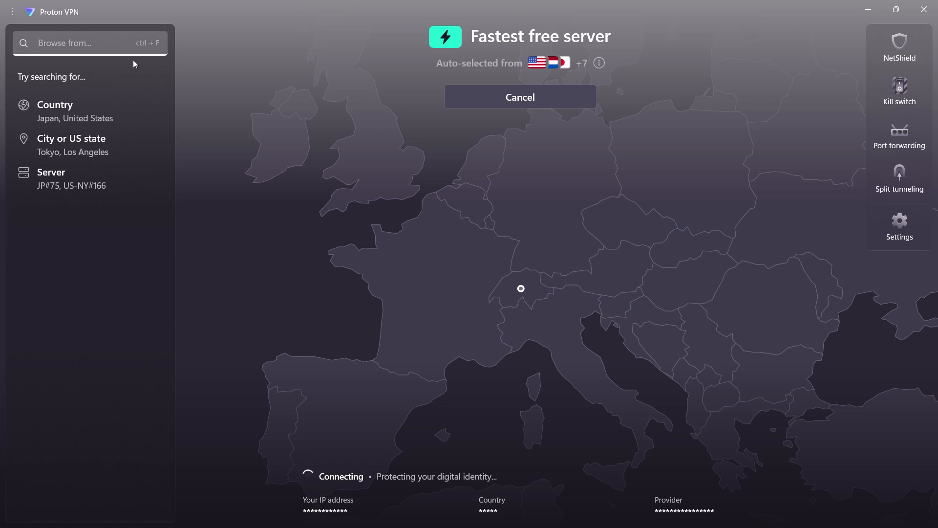
pyautogui.click(76, 108)
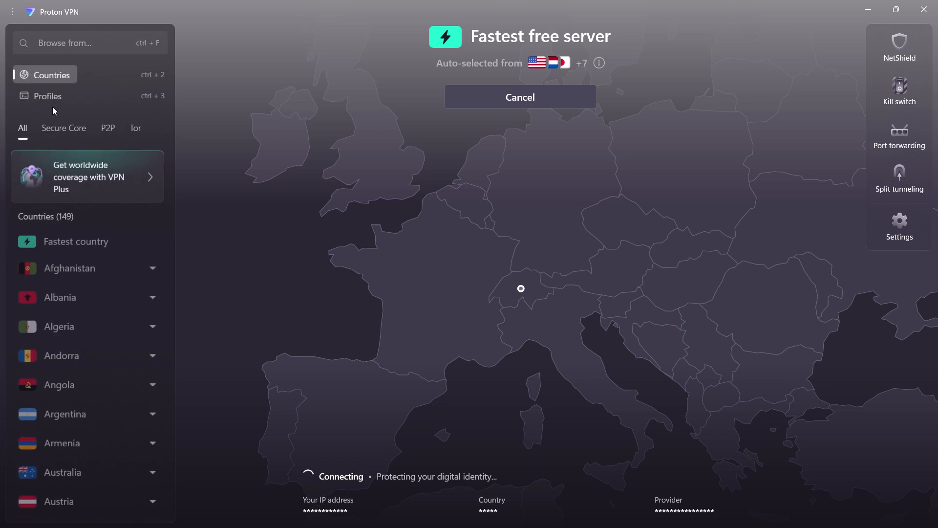
pyautogui.click(59, 129)
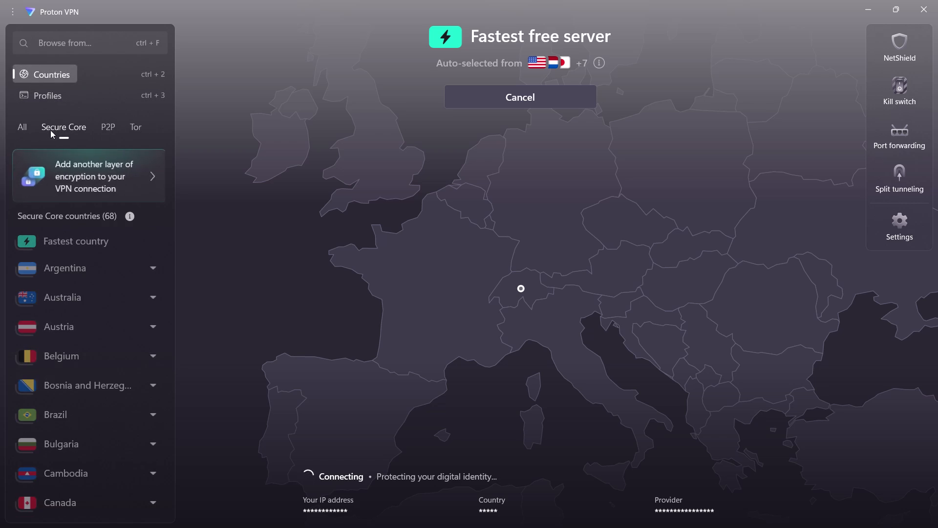
pyautogui.click(25, 128)
pyautogui.scroll(-4, 73, 259)
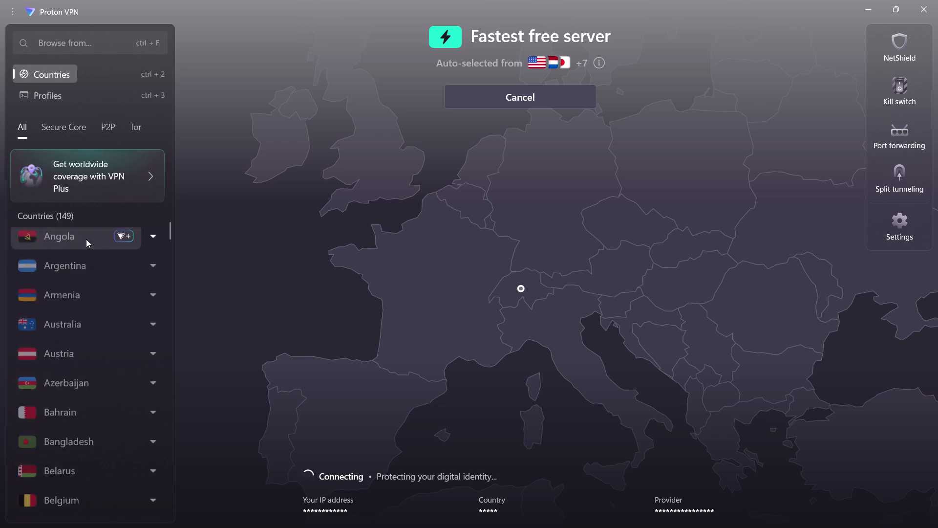
pyautogui.scroll(-9, 94, 231)
pyautogui.scroll(14, 104, 220)
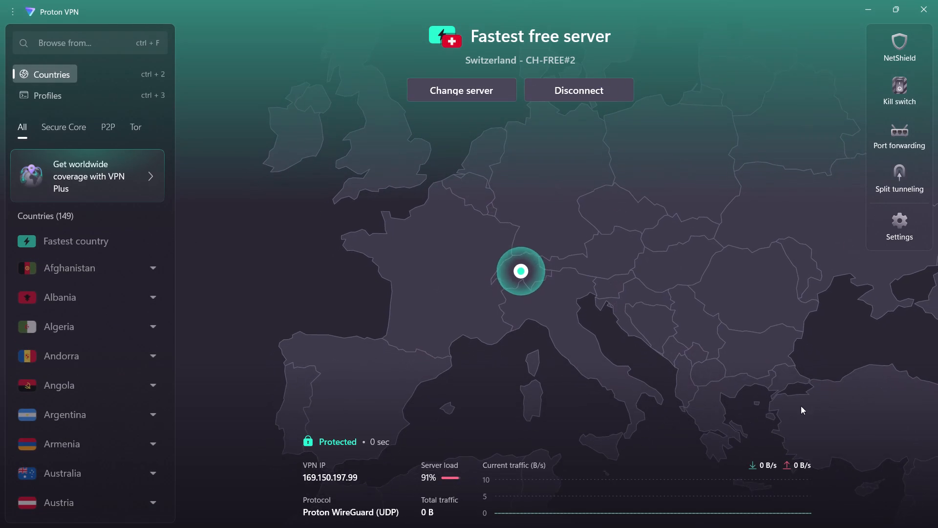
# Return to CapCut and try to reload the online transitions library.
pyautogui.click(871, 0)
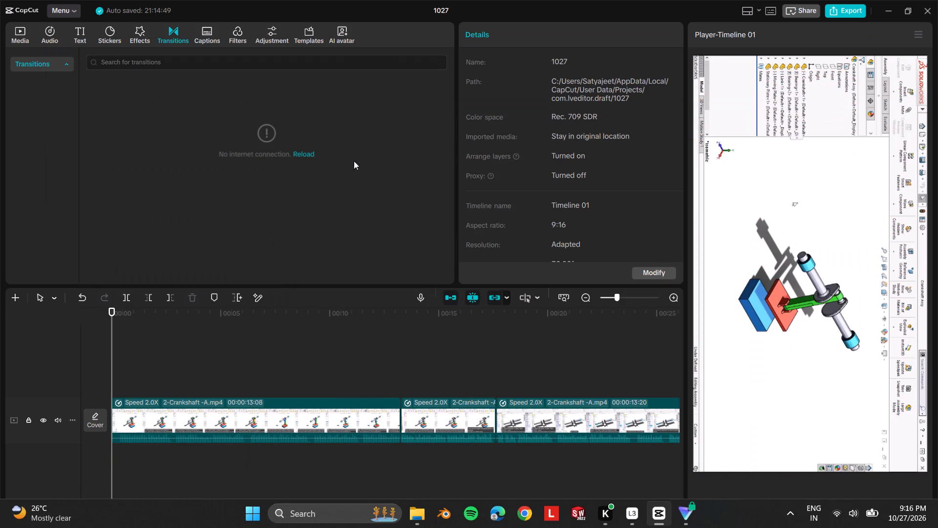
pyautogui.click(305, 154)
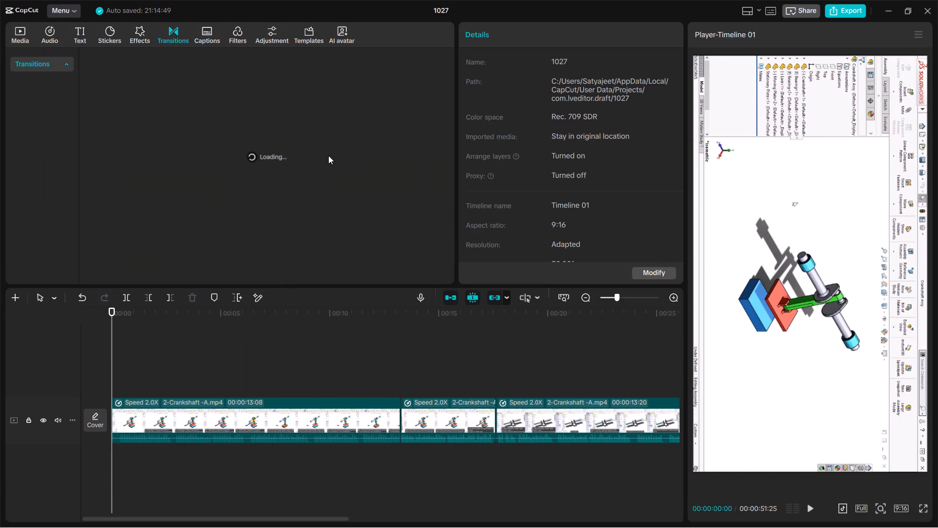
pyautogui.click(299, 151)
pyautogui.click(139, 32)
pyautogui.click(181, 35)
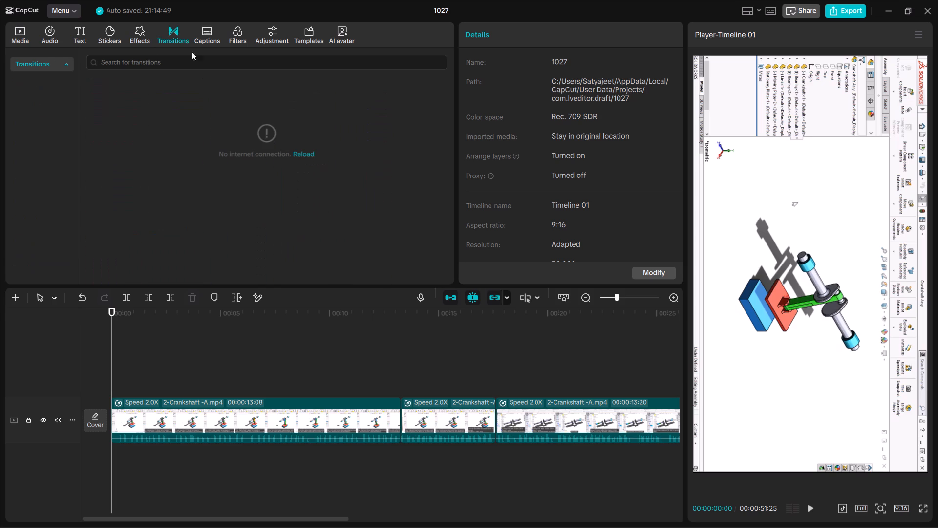
# Close CapCut completely, relaunch it from the SOFTWARES folder and reopen the 1027 project.
pyautogui.click(928, 10)
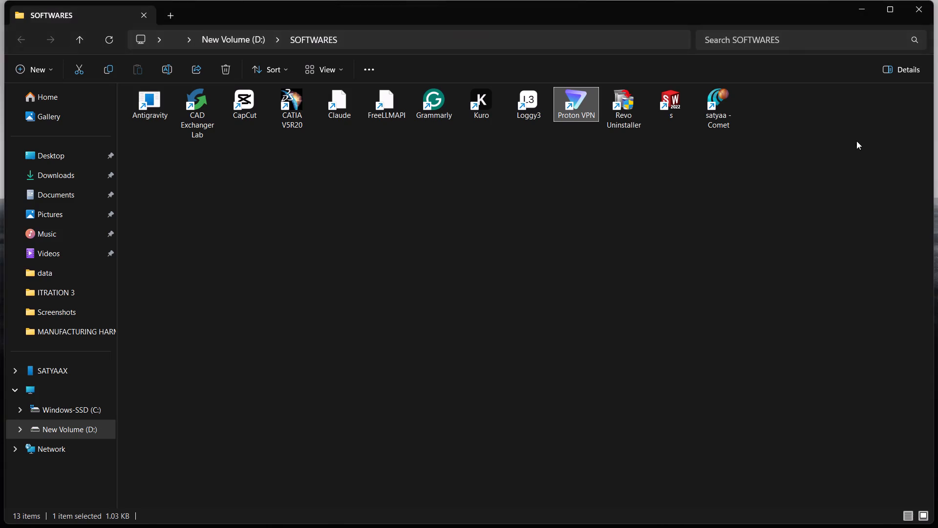
pyautogui.click(812, 148)
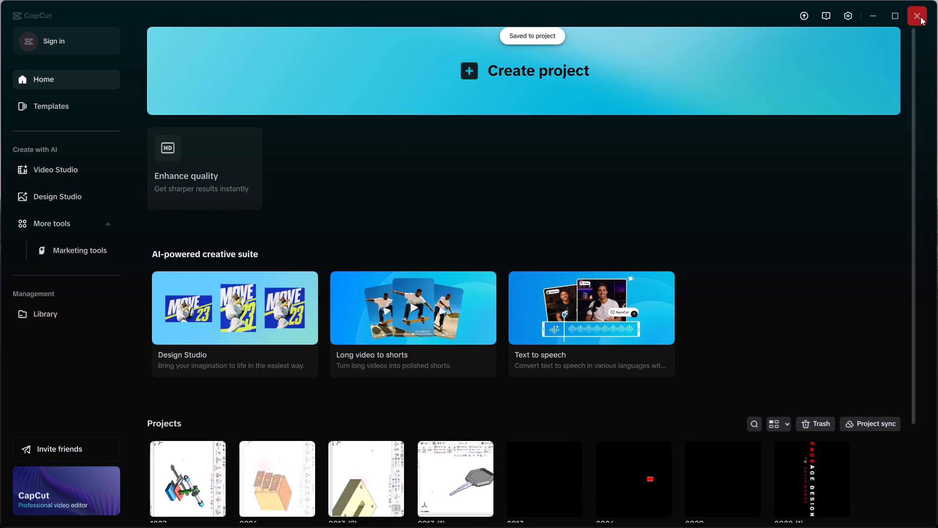
pyautogui.click(920, 17)
pyautogui.click(711, 260)
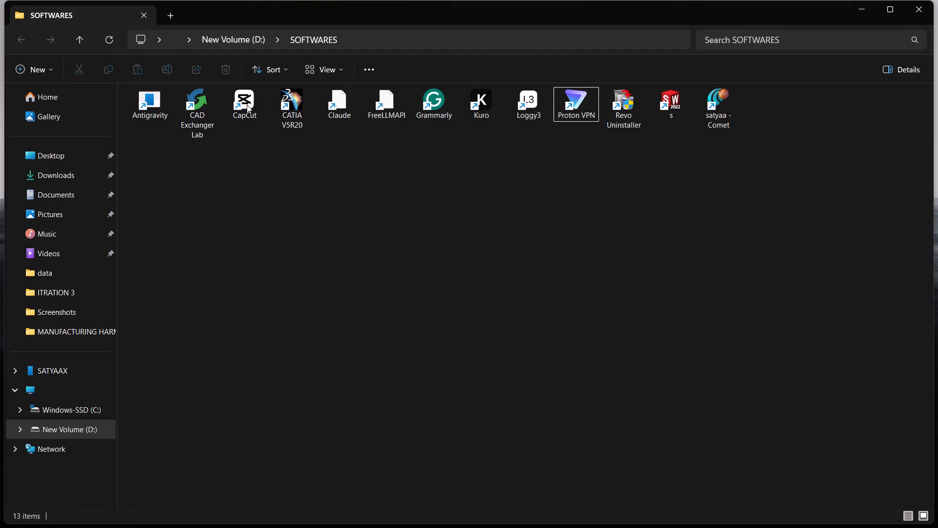
pyautogui.doubleClick(243, 102)
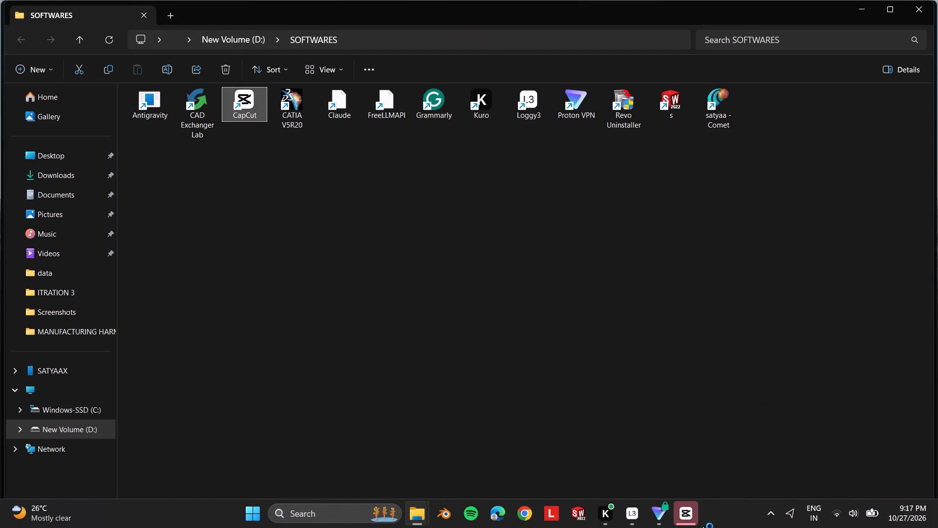
pyautogui.click(692, 519)
pyautogui.scroll(-2, 313, 420)
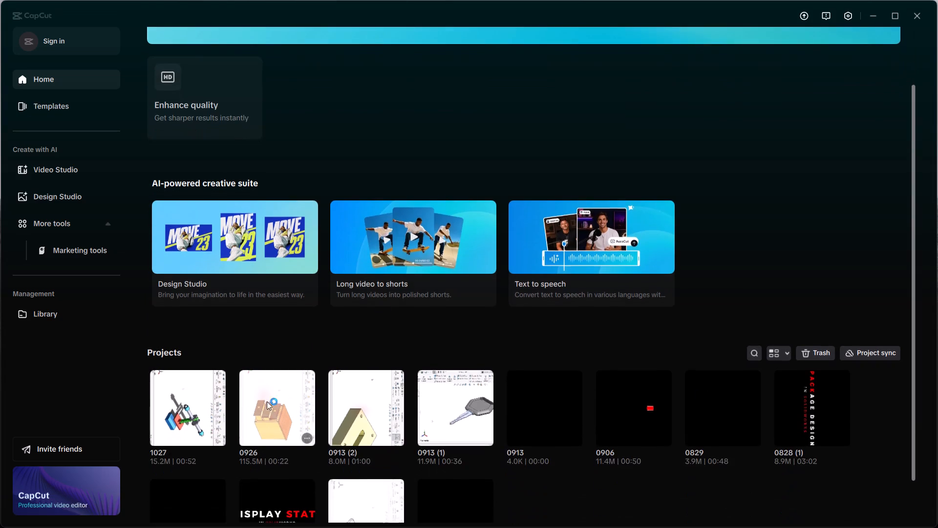
pyautogui.click(205, 424)
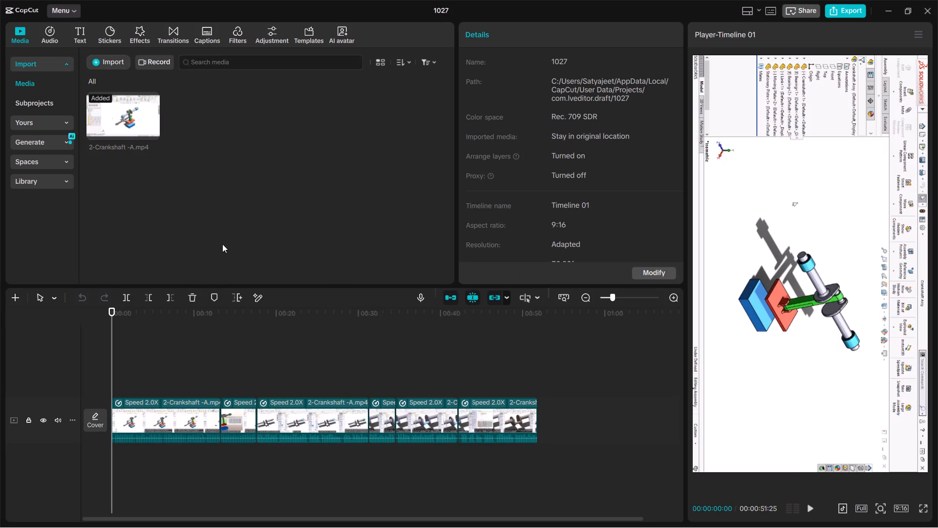
# Open the video effects library, and switch to the transitions library.
pyautogui.click(141, 34)
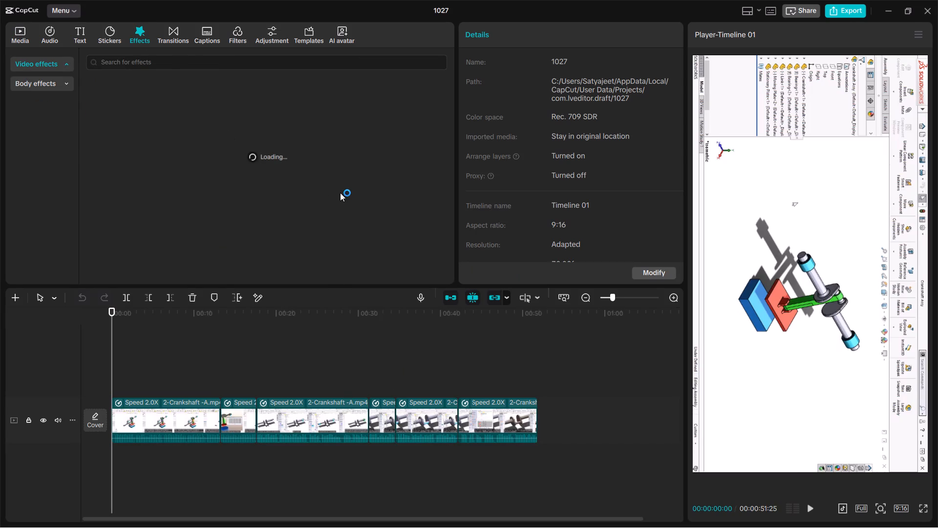
pyautogui.click(175, 32)
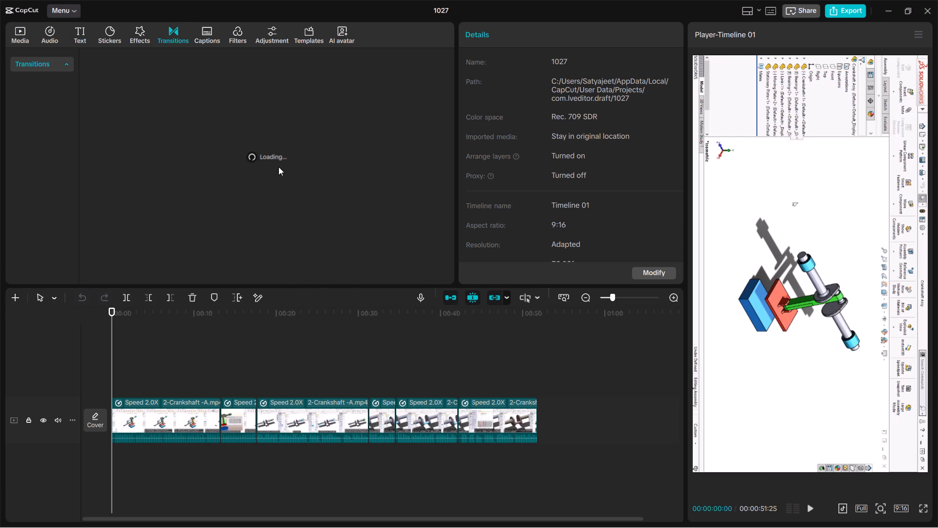
# Add a timeline marker at 00:00:03:00, where the opening exercise caption gives way to the shaft-and-bearing caption.
pyautogui.scroll(-3, 594, 467)
pyautogui.keyDown('ctrl'); pyautogui.scroll(2, 464, 495); pyautogui.keyUp('ctrl')
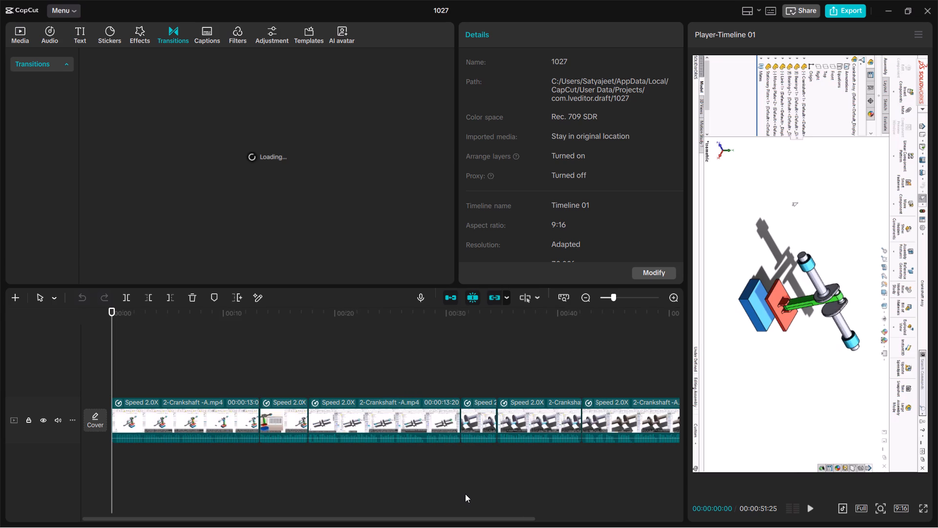
pyautogui.click(180, 471)
pyautogui.moveTo(178, 468); pyautogui.dragTo(196, 468)
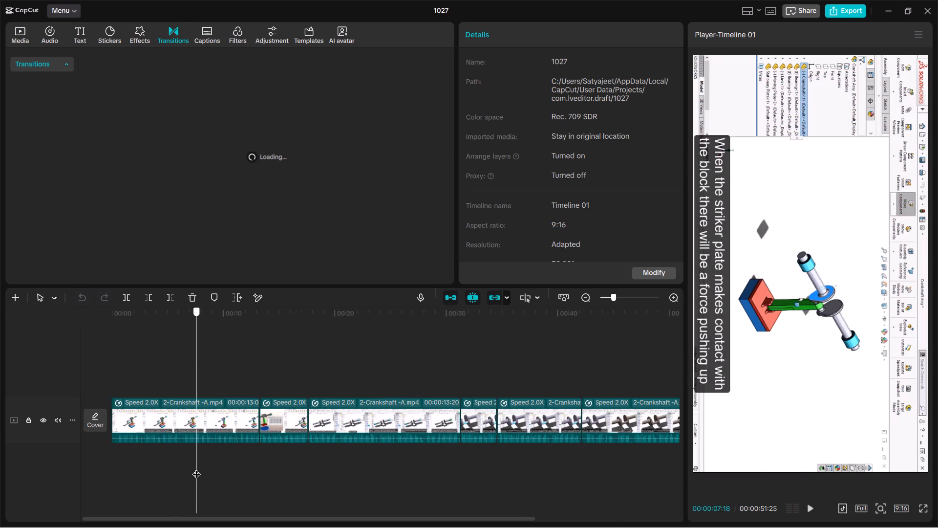
pyautogui.moveTo(196, 468); pyautogui.dragTo(156, 472)
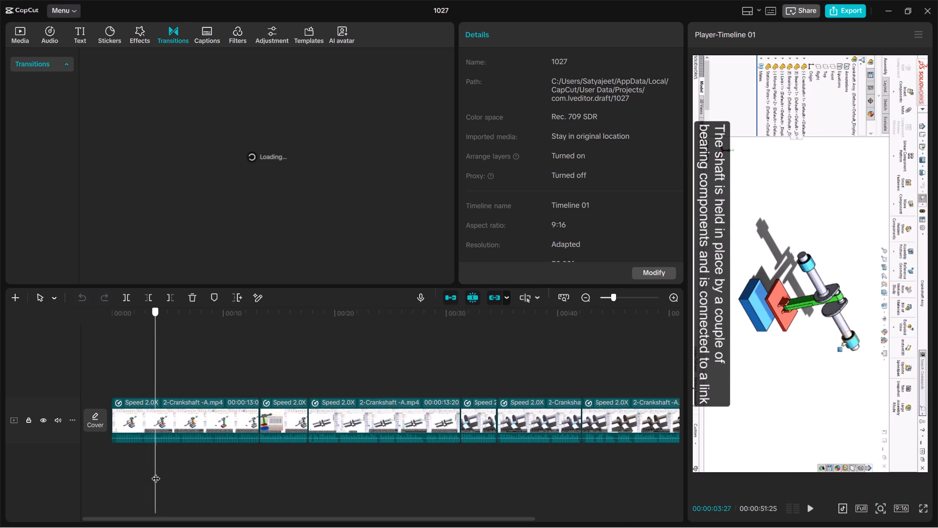
pyautogui.moveTo(156, 472); pyautogui.dragTo(171, 472)
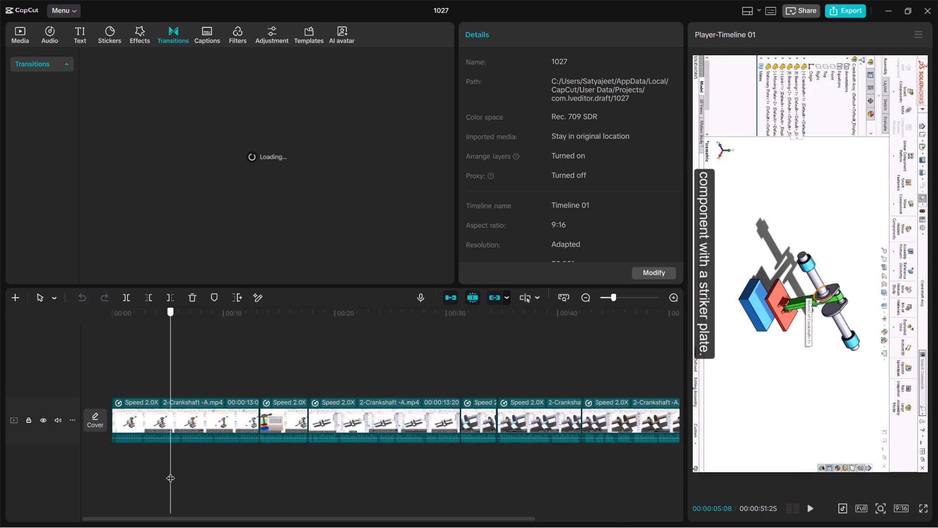
pyautogui.moveTo(171, 472); pyautogui.dragTo(174, 471)
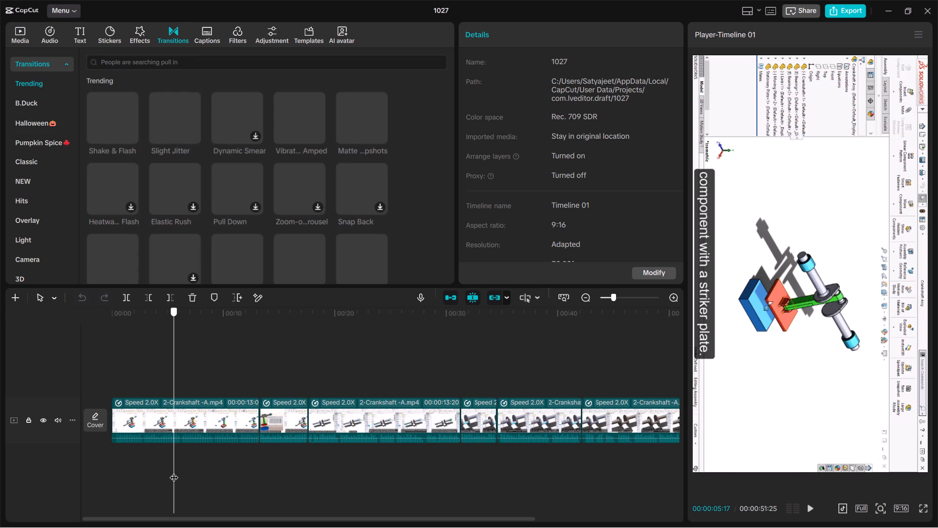
pyautogui.moveTo(174, 471); pyautogui.dragTo(149, 474)
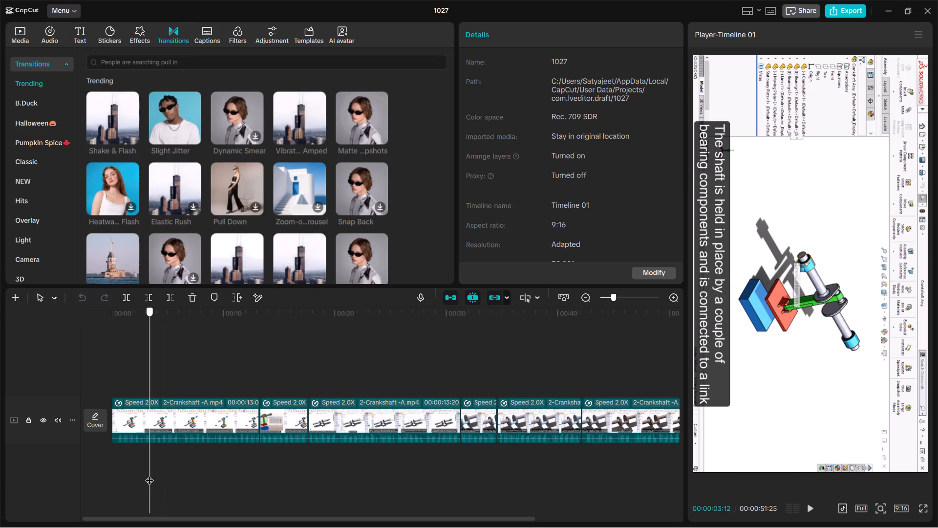
pyautogui.moveTo(149, 474); pyautogui.dragTo(144, 474)
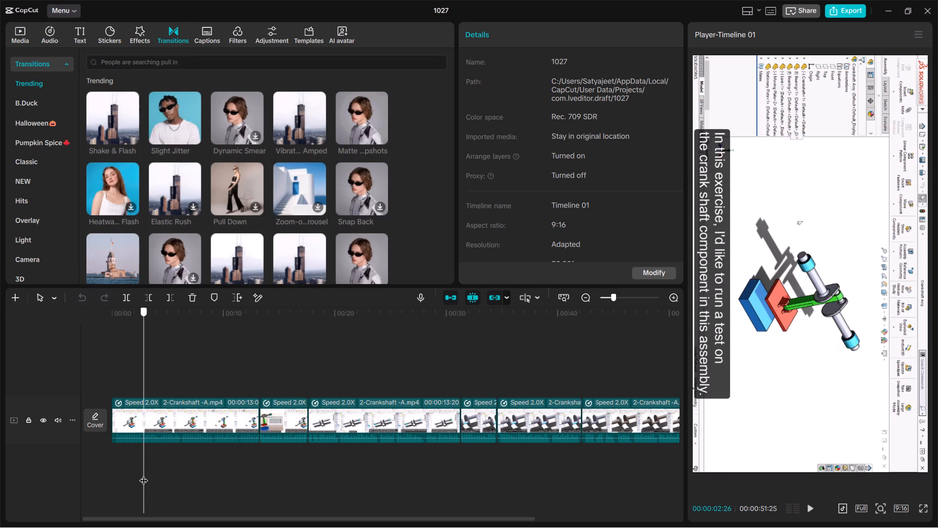
pyautogui.moveTo(144, 474); pyautogui.dragTo(145, 474)
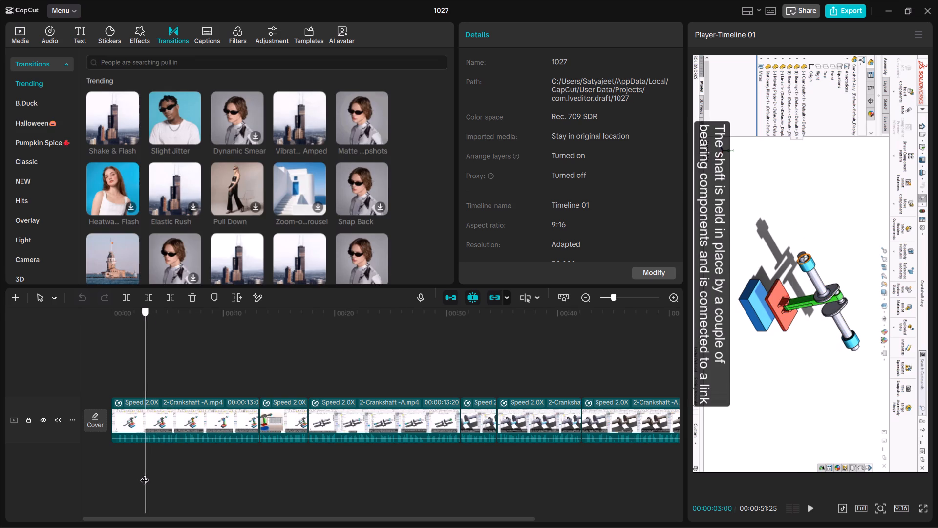
pyautogui.moveTo(145, 474); pyautogui.dragTo(144, 474)
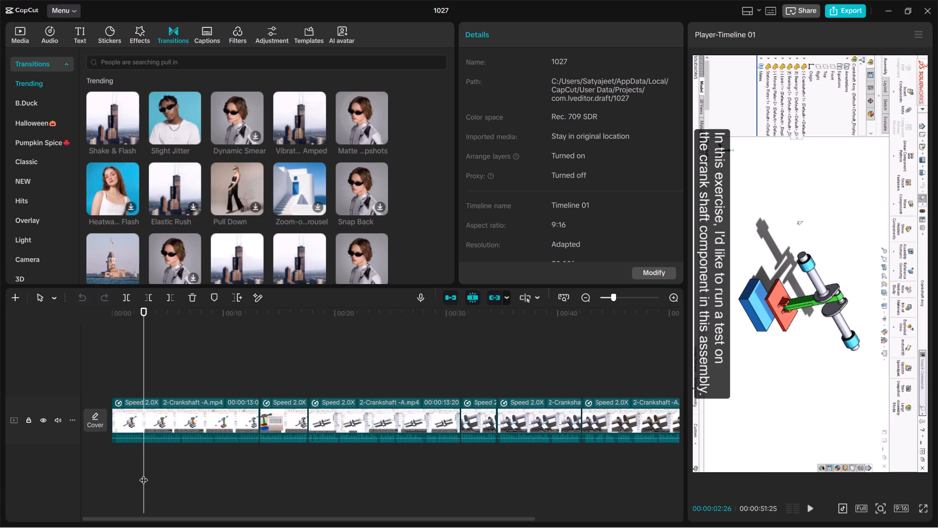
pyautogui.keyDown('ctrl'); pyautogui.scroll(14, 150, 435); pyautogui.keyUp('ctrl')
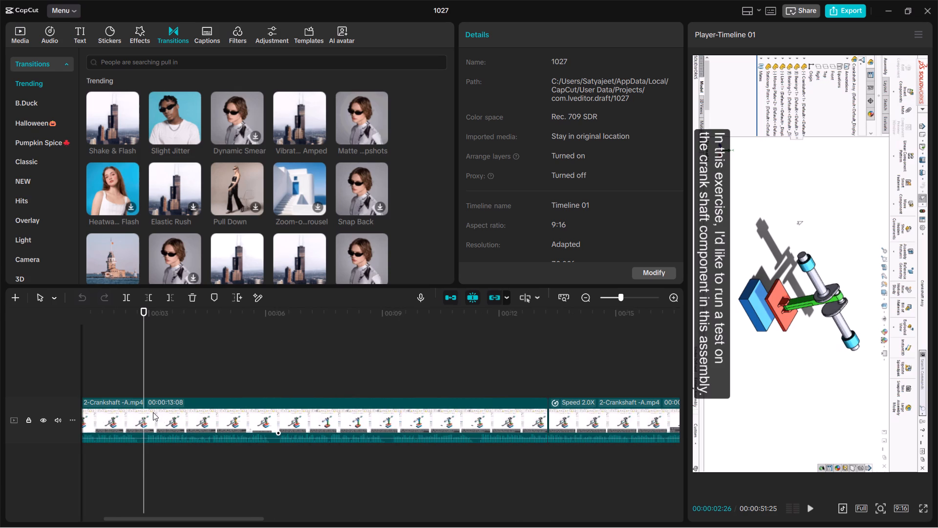
pyautogui.moveTo(145, 378); pyautogui.dragTo(148, 379)
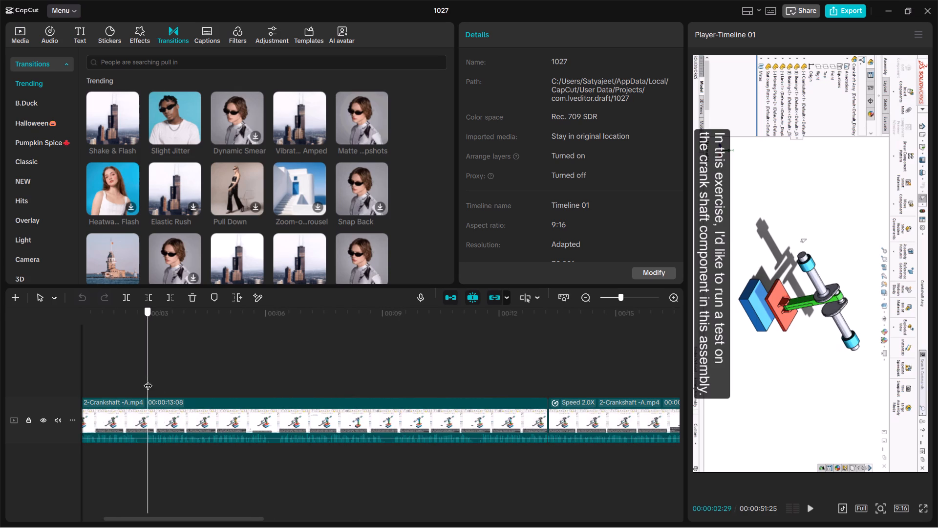
pyautogui.moveTo(148, 379); pyautogui.dragTo(155, 380)
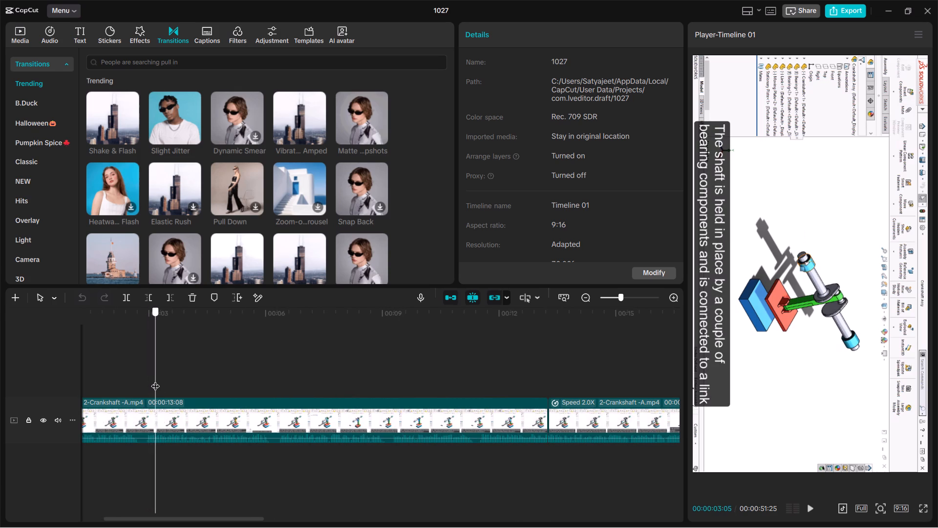
pyautogui.moveTo(155, 380); pyautogui.dragTo(153, 382)
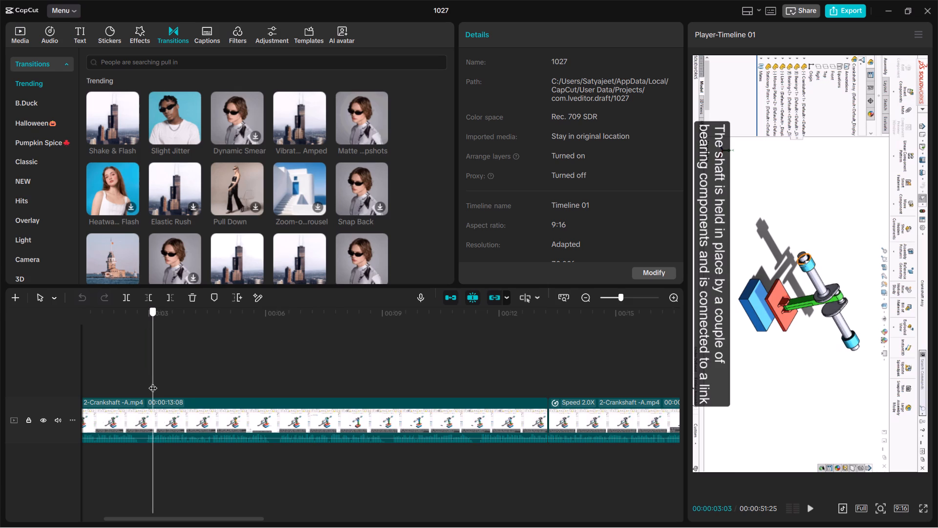
pyautogui.moveTo(153, 382); pyautogui.dragTo(149, 383)
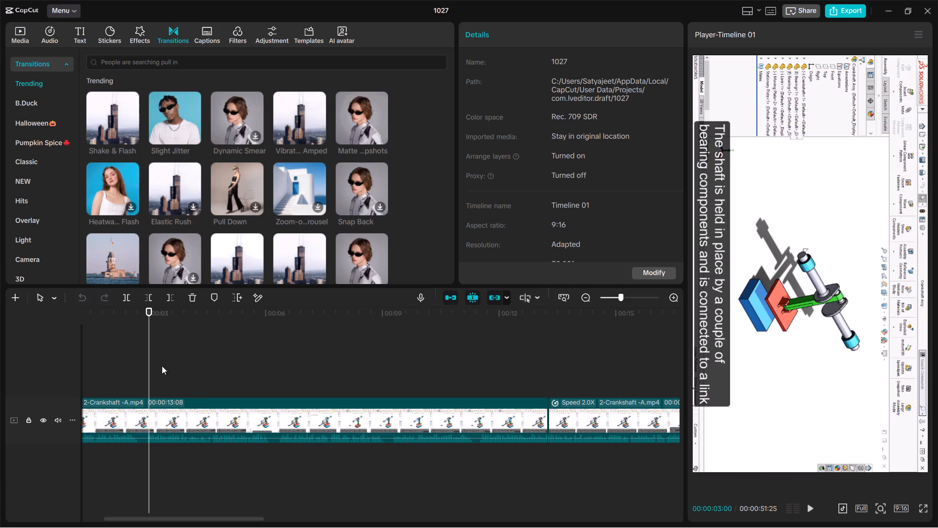
pyautogui.click(209, 294)
# Split the first clip at 00:00:06:25 and 00:00:11:23 to isolate the section with the moving crank mechanism.
pyautogui.click(184, 368)
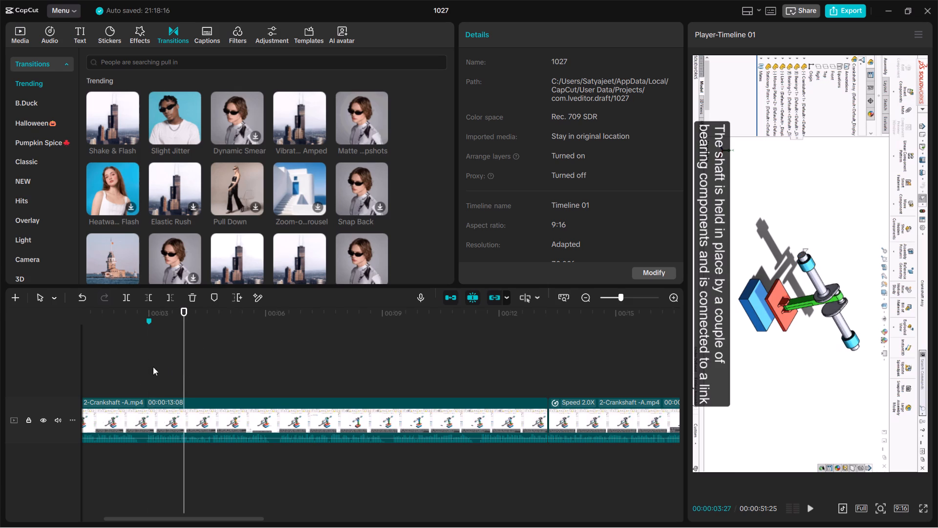
pyautogui.moveTo(183, 366); pyautogui.dragTo(317, 374)
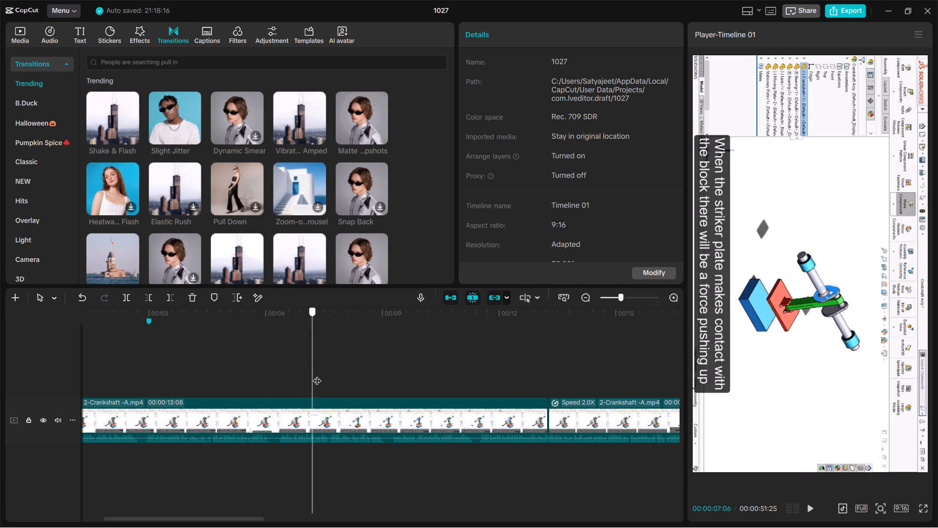
pyautogui.moveTo(317, 374); pyautogui.dragTo(298, 377)
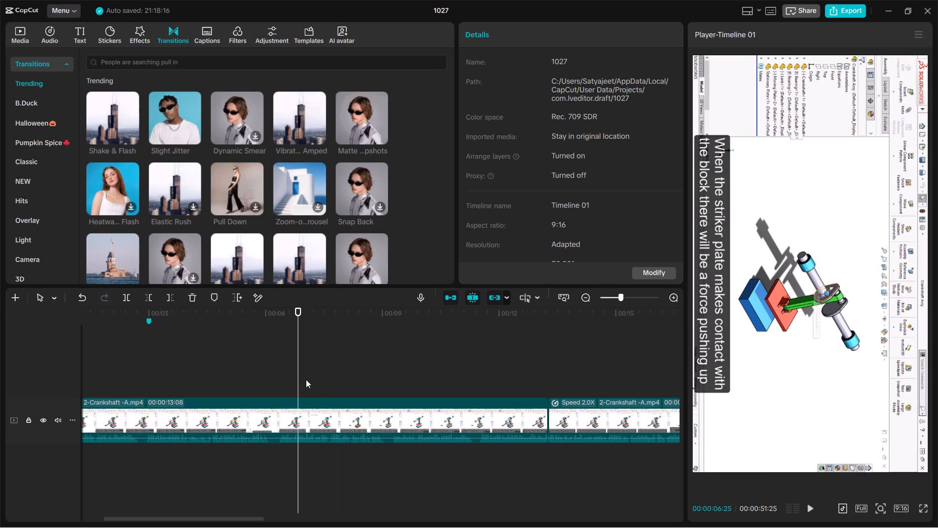
pyautogui.hotkey('ctrl', 'b')
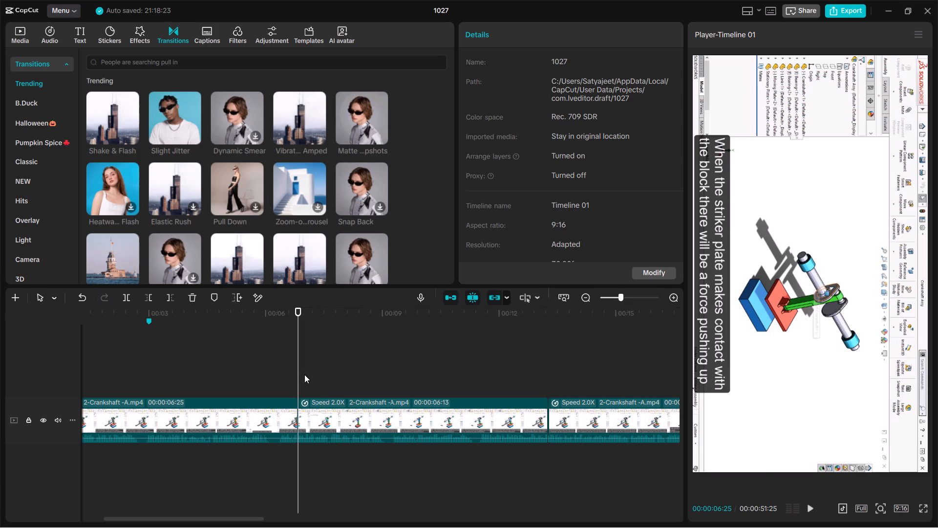
pyautogui.moveTo(298, 364); pyautogui.dragTo(497, 387)
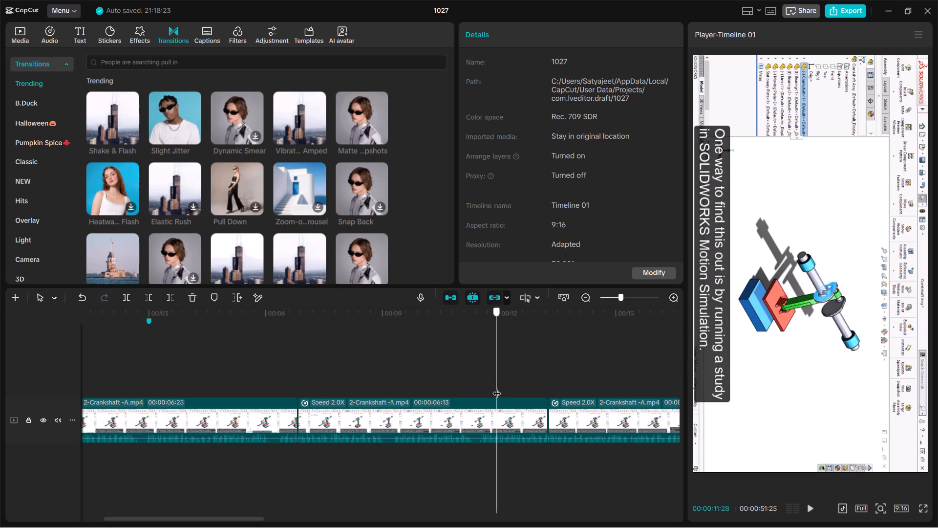
pyautogui.moveTo(497, 387); pyautogui.dragTo(474, 387)
pyautogui.moveTo(474, 387); pyautogui.dragTo(487, 388)
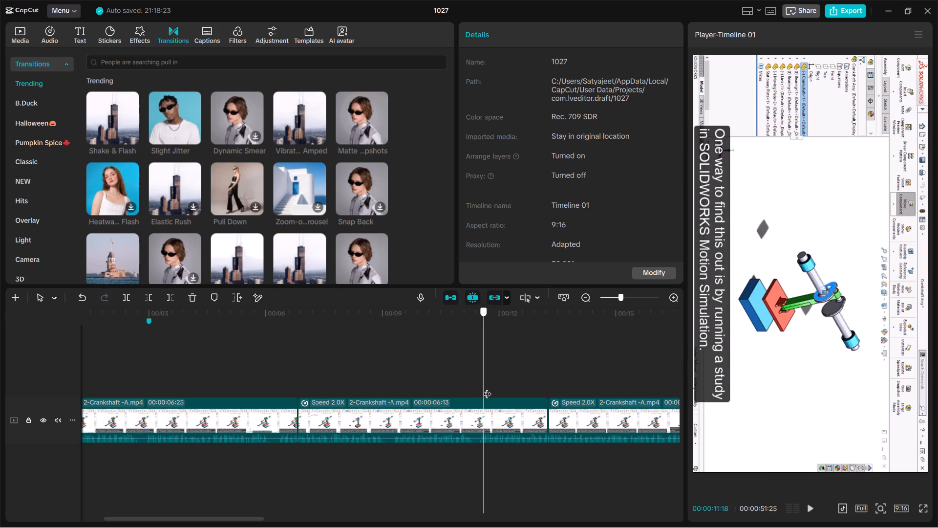
pyautogui.moveTo(487, 388); pyautogui.dragTo(490, 388)
pyautogui.hotkey('ctrl', 'b')
# Copy the isolated crank-motion segment and paste it at the start of the timeline as an overlay above the main track.
pyautogui.moveTo(394, 482); pyautogui.dragTo(407, 431)
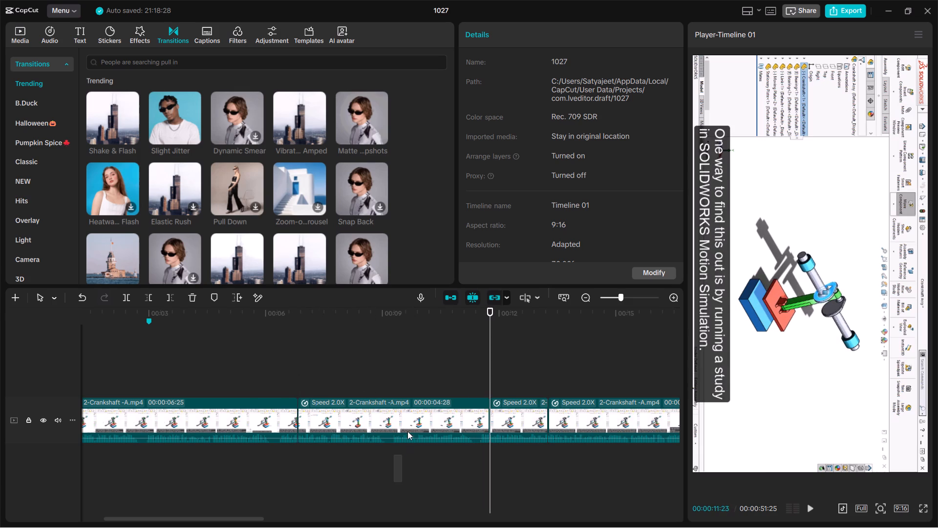
pyautogui.moveTo(407, 431); pyautogui.dragTo(417, 405)
pyautogui.click(417, 486)
pyautogui.moveTo(415, 474); pyautogui.dragTo(413, 468)
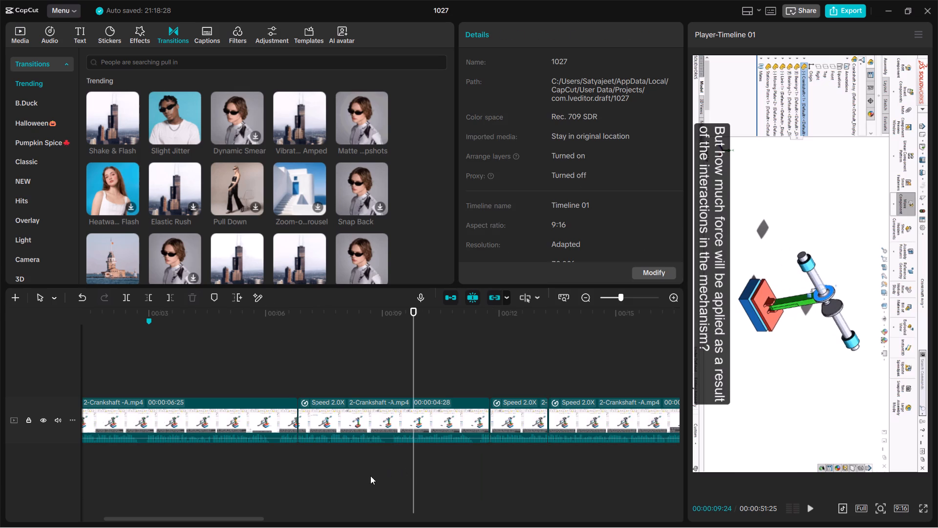
pyautogui.moveTo(370, 476); pyautogui.dragTo(377, 398)
pyautogui.hotkey('ctrl', 'c')
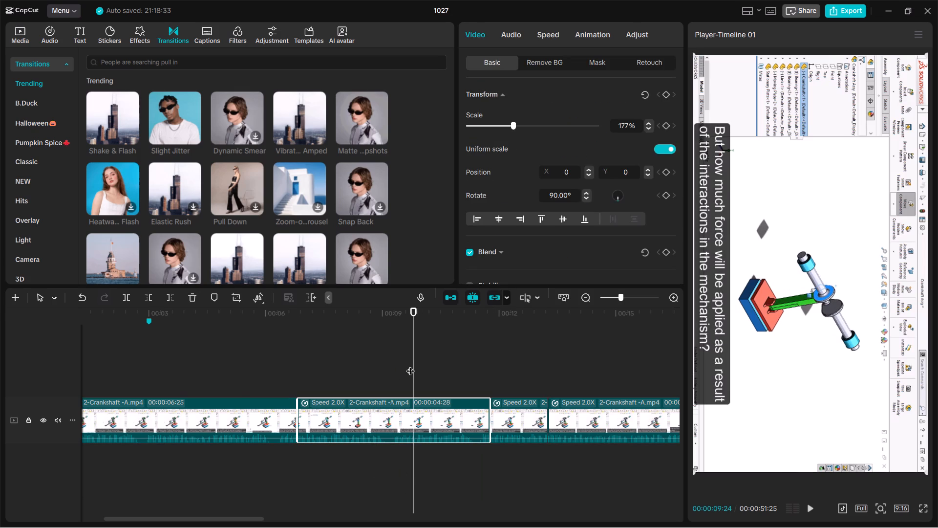
pyautogui.moveTo(410, 365); pyautogui.dragTo(59, 396)
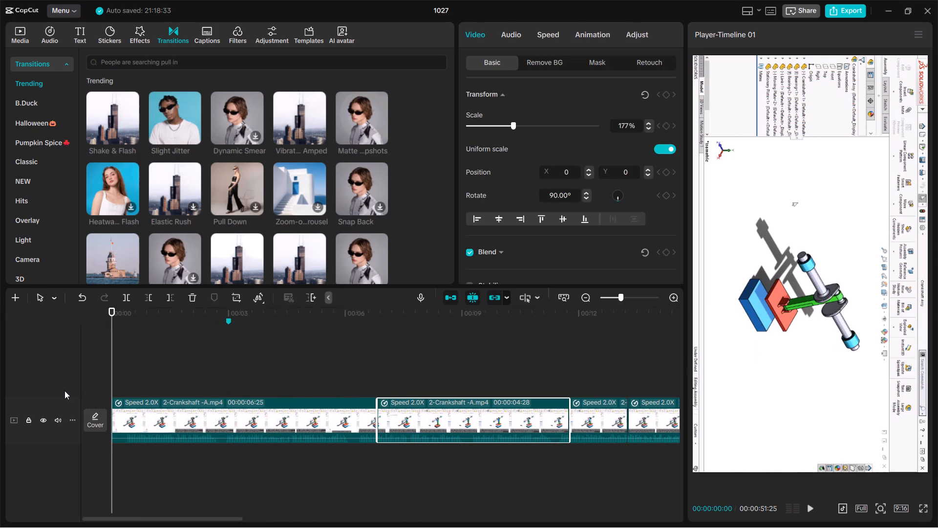
pyautogui.hotkey('ctrl', 'v')
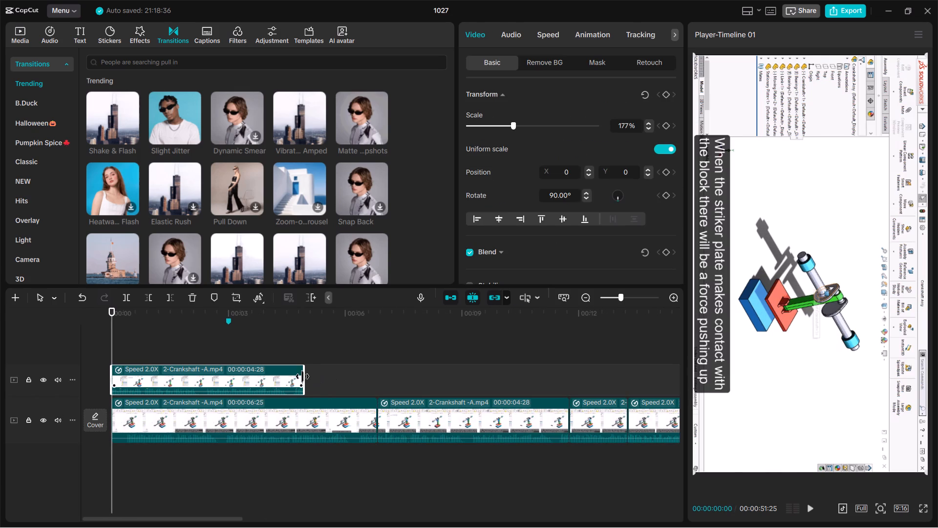
# Set the pasted overlay clip's speed to 3.30x so that it ends at the three-second marker.
pyautogui.click(279, 373)
pyautogui.click(547, 36)
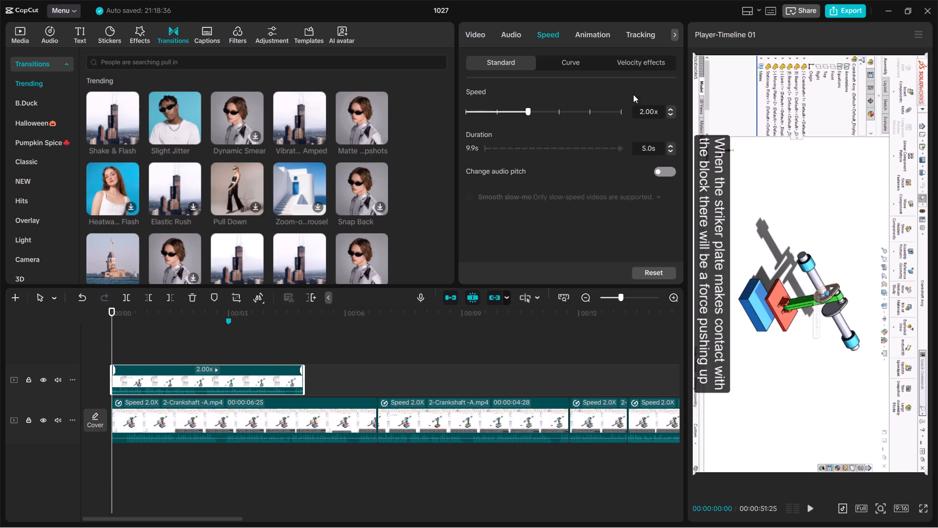
pyautogui.tripleClick(671, 108)
pyautogui.tripleClick(671, 108)
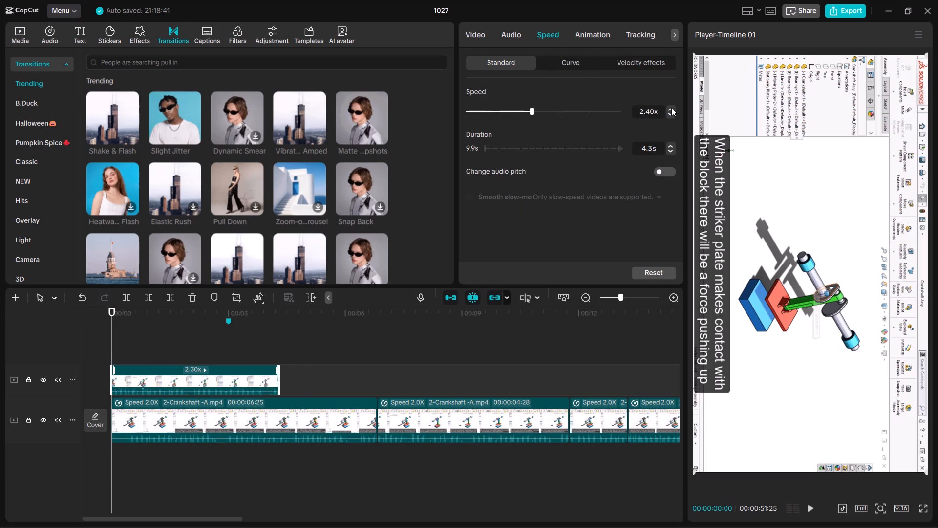
pyautogui.tripleClick(671, 108)
pyautogui.tripleClick(671, 108)
pyautogui.click(671, 108)
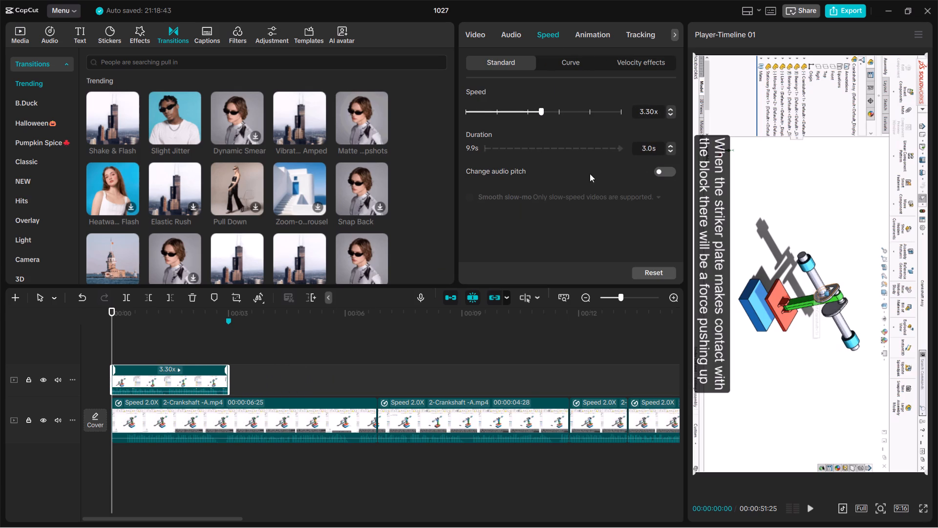
pyautogui.click(232, 374)
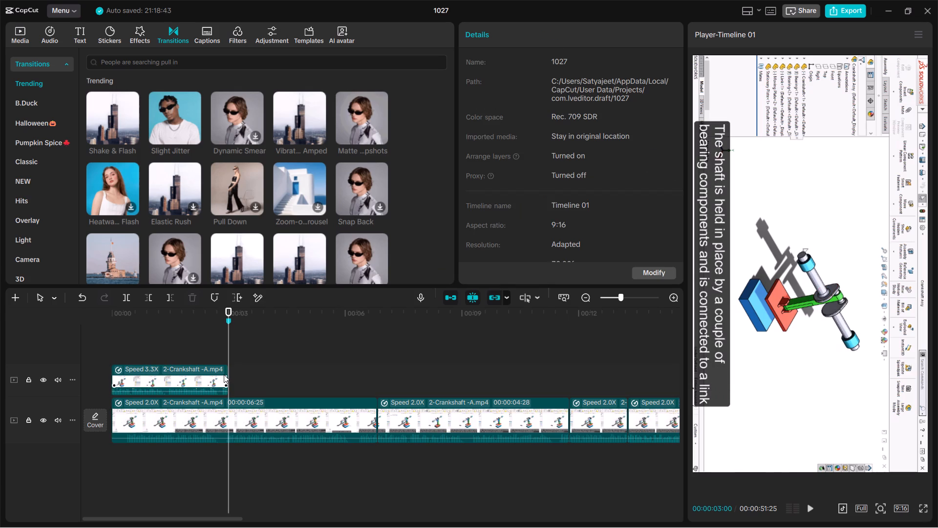
pyautogui.click(297, 351)
# Mute the overlay clip's track and scrub back through the overlay to the start of the timeline.
pyautogui.click(180, 367)
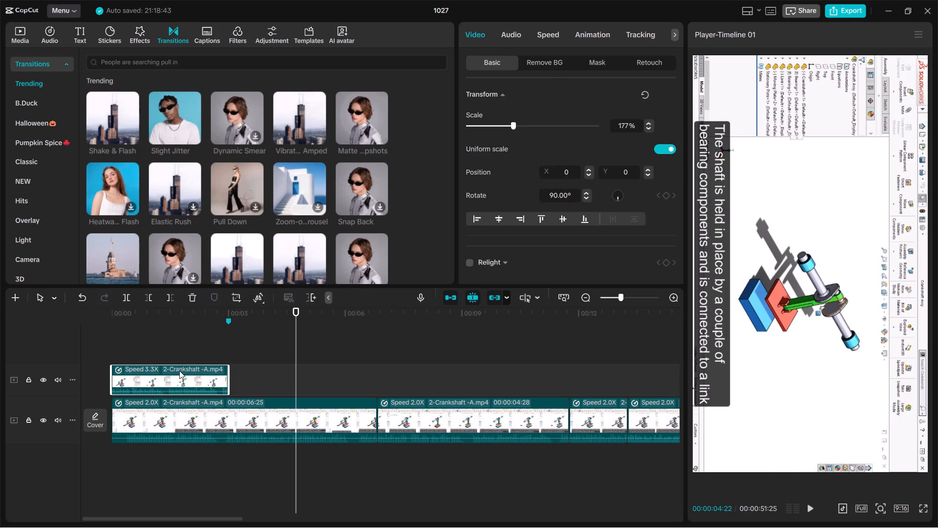
pyautogui.click(58, 380)
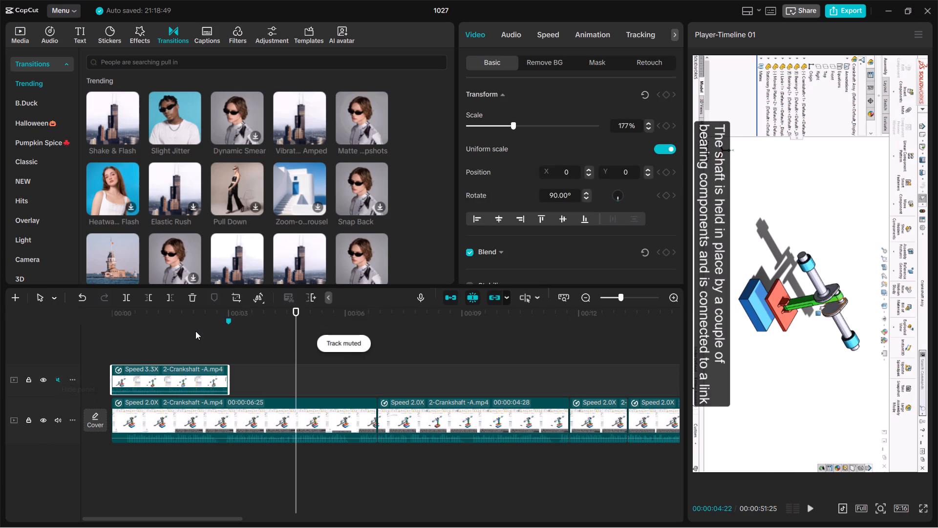
pyautogui.click(183, 348)
pyautogui.moveTo(183, 348); pyautogui.dragTo(196, 374)
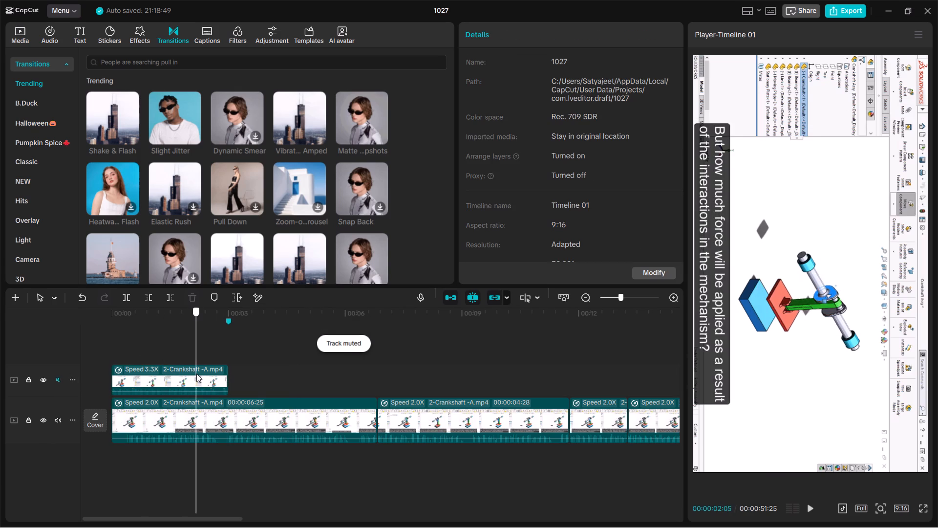
pyautogui.moveTo(196, 374); pyautogui.dragTo(102, 359)
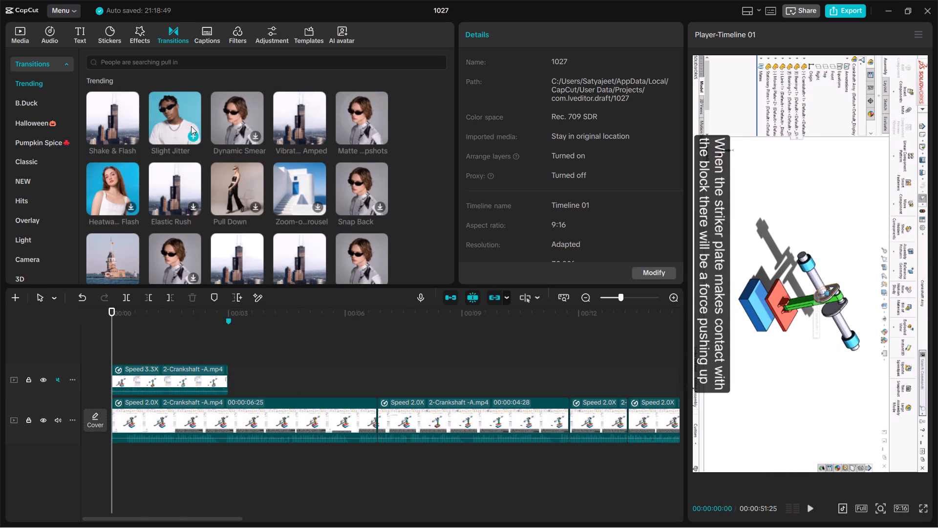
# Preview the Slight Jitter, Shake & Flash and Matte Snapshots transitions, and add Matte Snapshots at the main track's first cut.
pyautogui.click(186, 124)
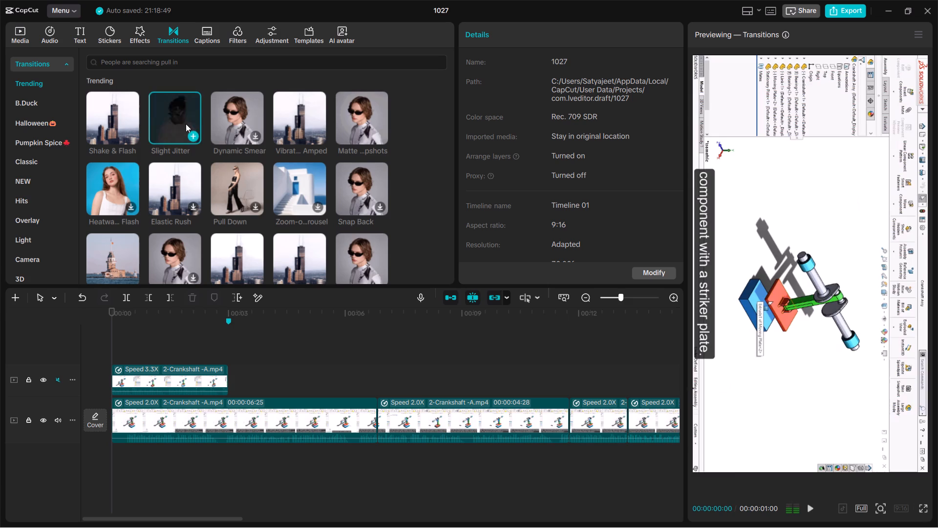
pyautogui.click(186, 124)
pyautogui.click(131, 129)
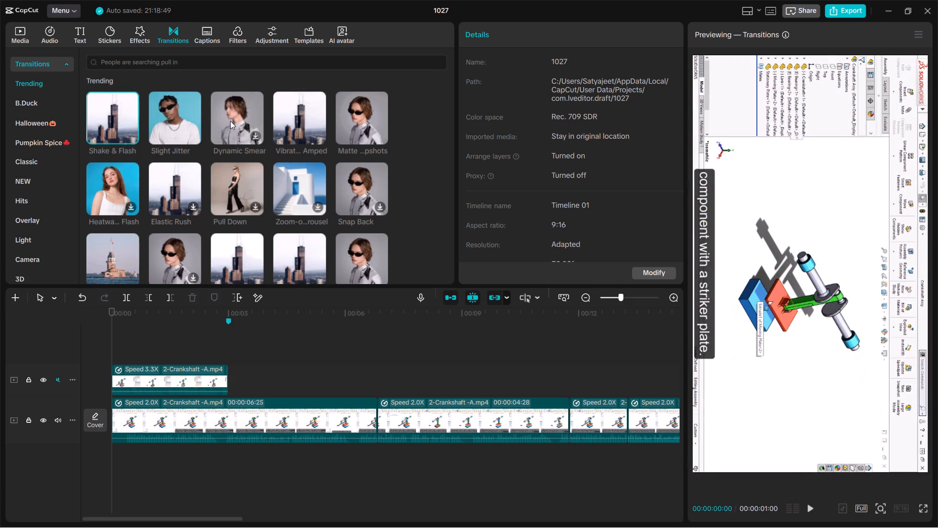
pyautogui.click(366, 124)
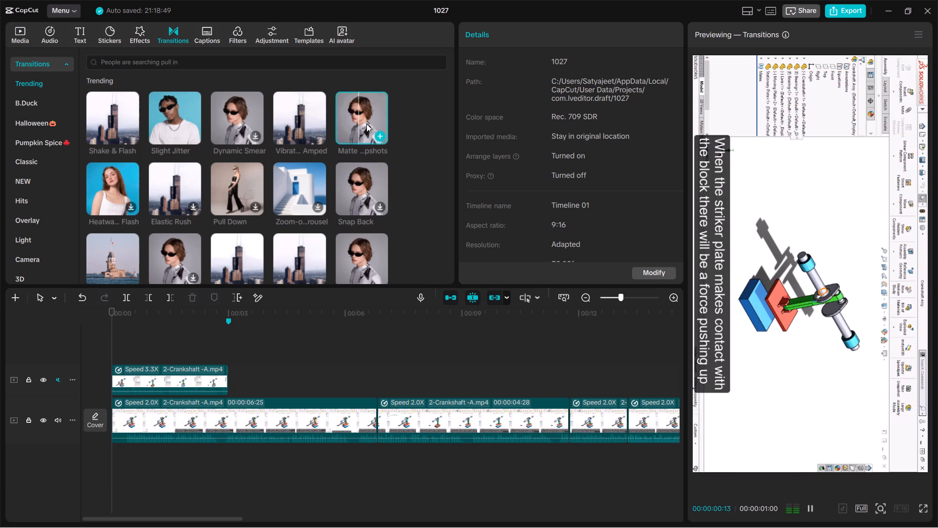
pyautogui.click(366, 124)
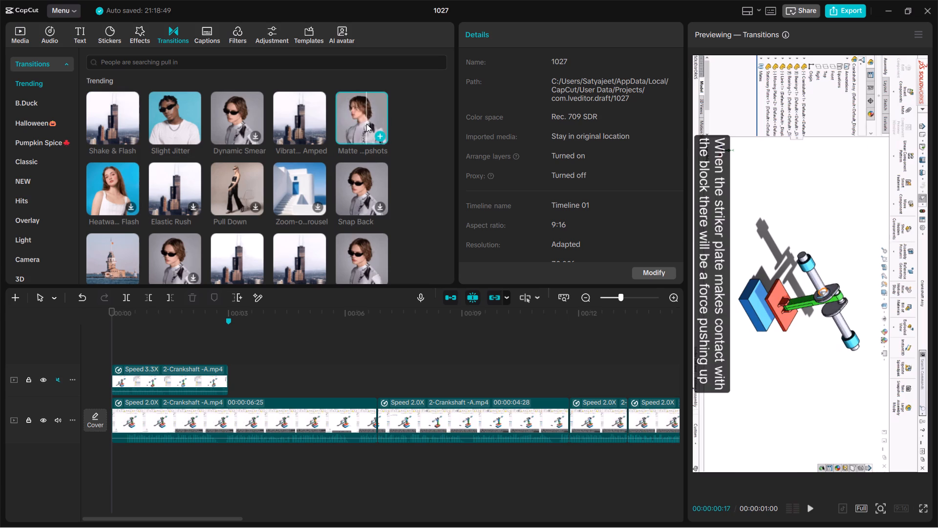
pyautogui.moveTo(355, 112); pyautogui.dragTo(372, 400)
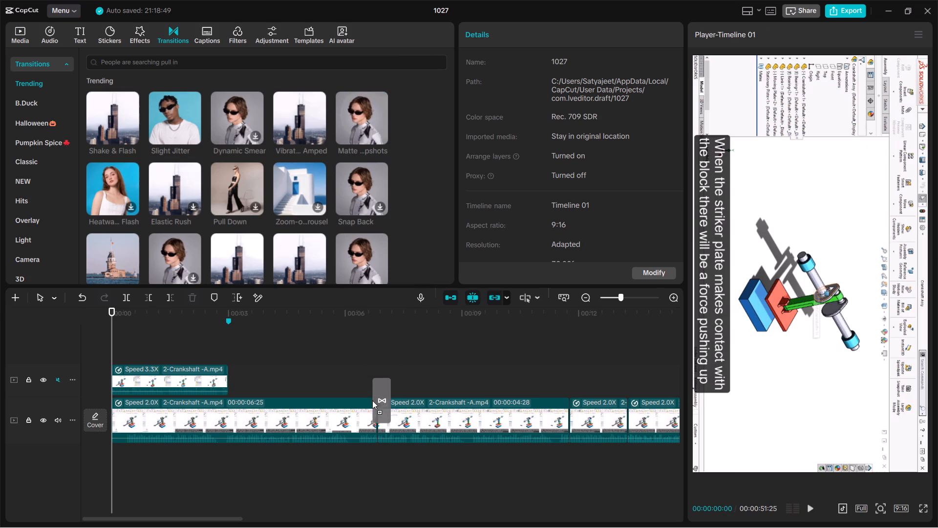
pyautogui.moveTo(372, 400); pyautogui.dragTo(369, 421)
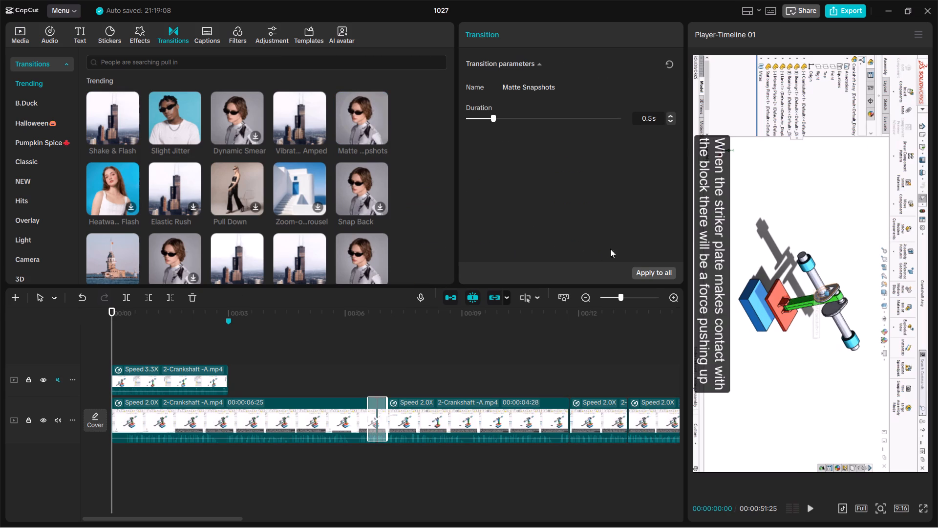
# Set the Matte Snapshots transition's duration to 0.2 s and apply it to all cuts.
pyautogui.click(673, 124)
pyautogui.doubleClick(673, 122)
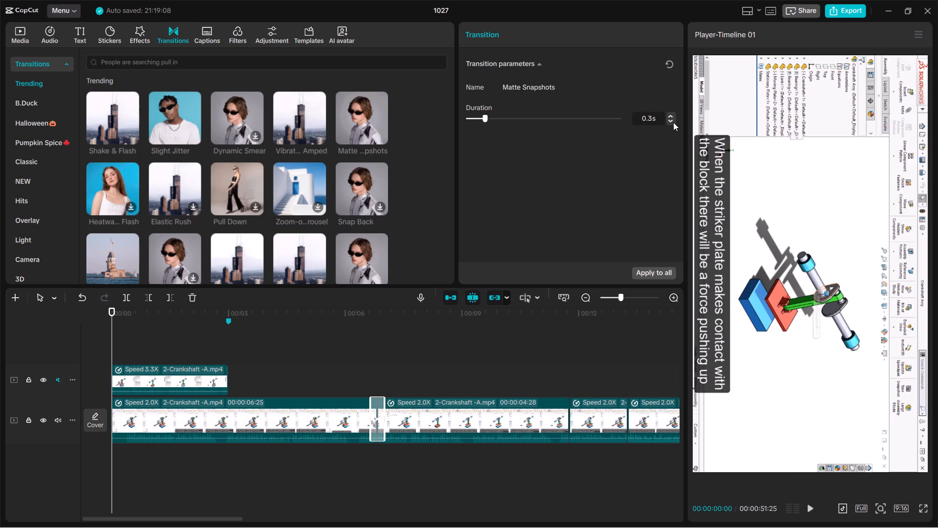
pyautogui.click(648, 271)
# Play the timeline from just before the first cut to review the transitions between the main-track clips.
pyautogui.click(336, 372)
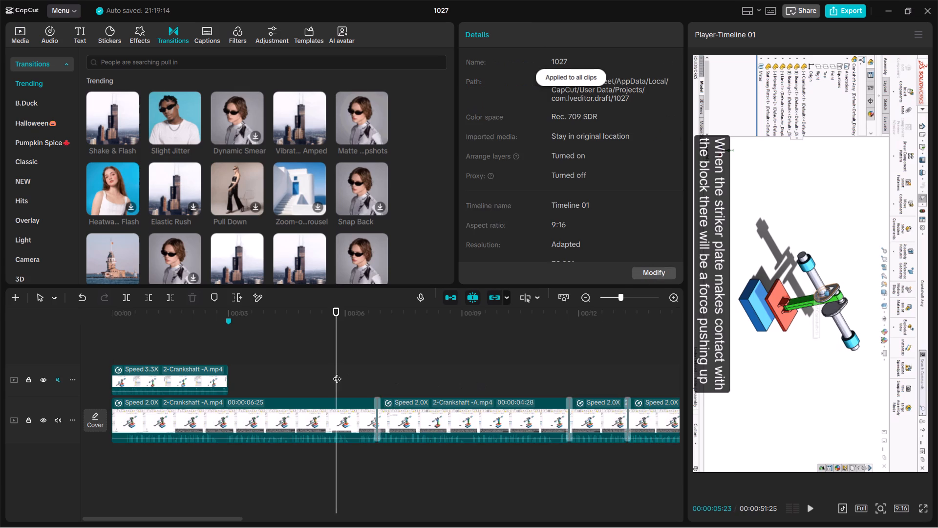
pyautogui.press('space')
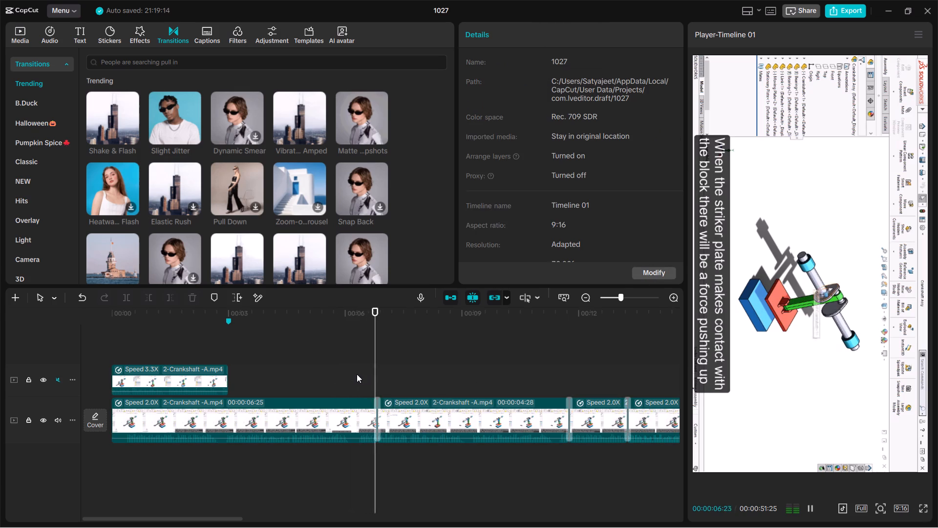
pyautogui.click(364, 373)
pyautogui.moveTo(364, 373); pyautogui.dragTo(336, 381)
pyautogui.press('space')
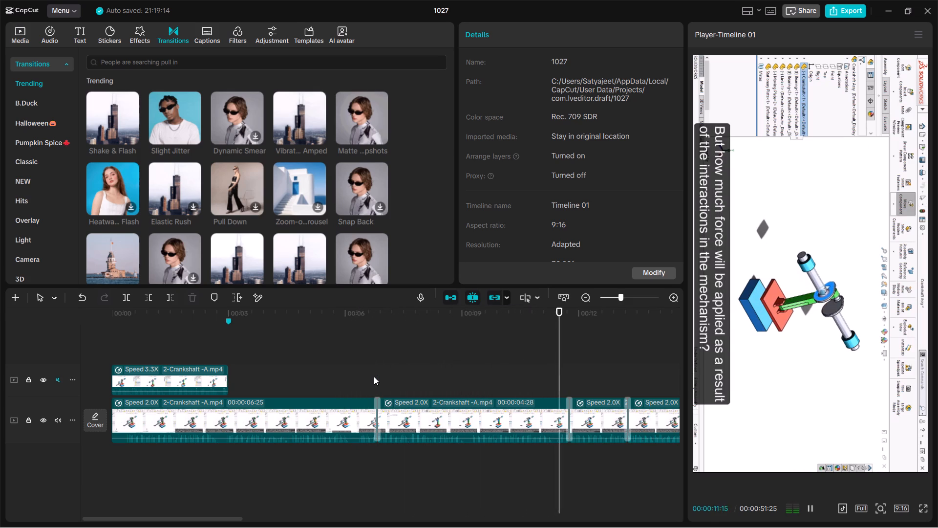
pyautogui.press('space')
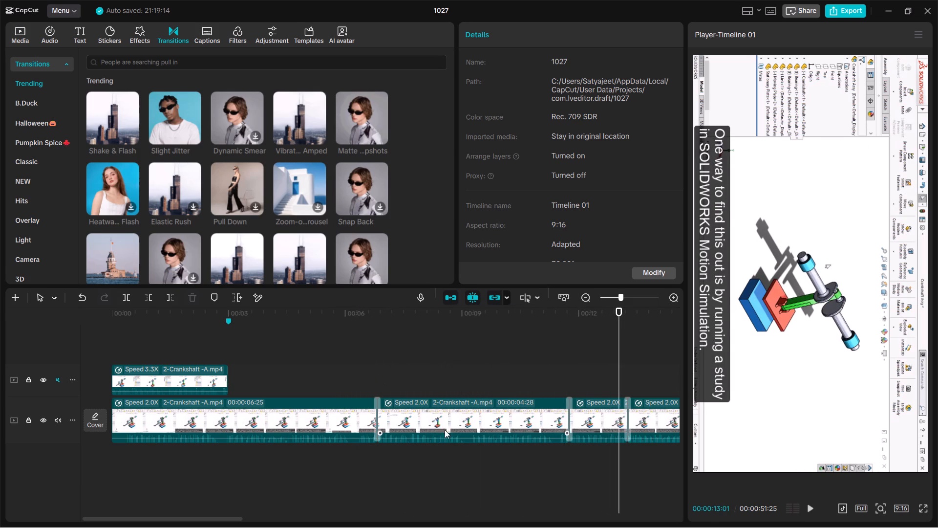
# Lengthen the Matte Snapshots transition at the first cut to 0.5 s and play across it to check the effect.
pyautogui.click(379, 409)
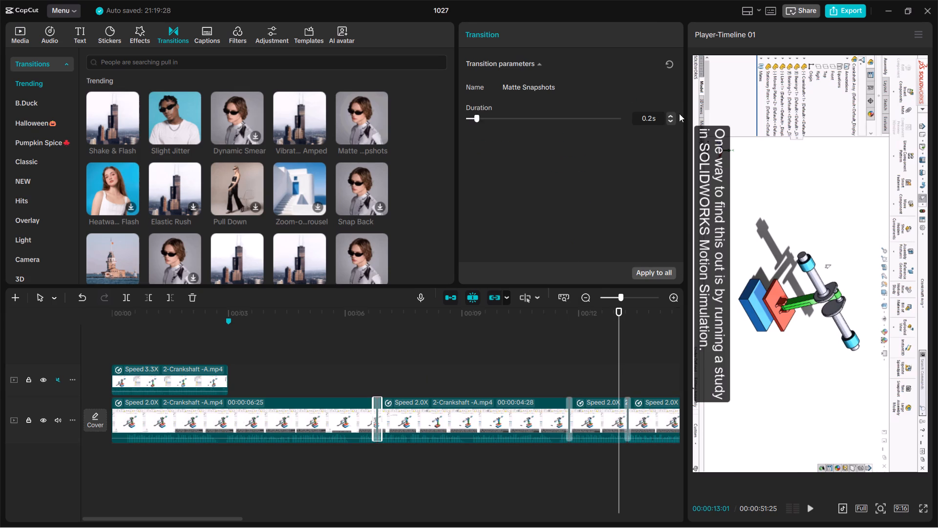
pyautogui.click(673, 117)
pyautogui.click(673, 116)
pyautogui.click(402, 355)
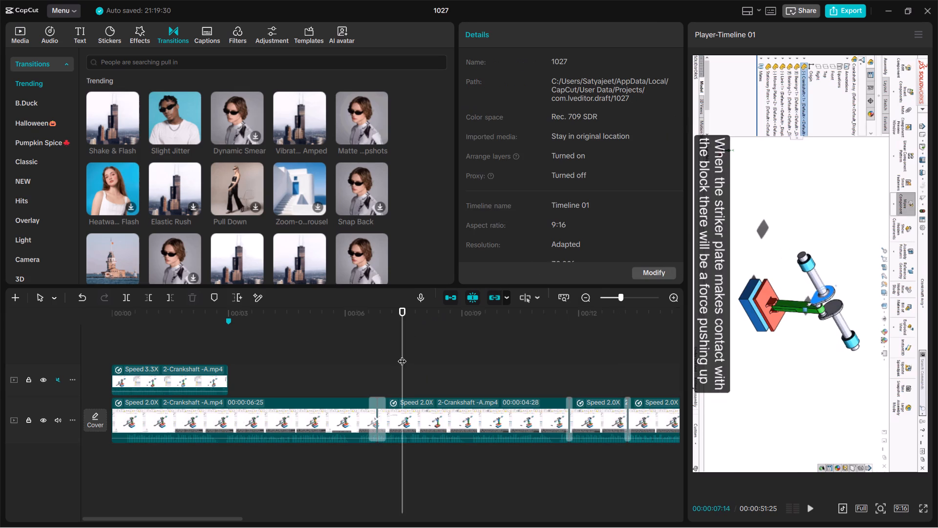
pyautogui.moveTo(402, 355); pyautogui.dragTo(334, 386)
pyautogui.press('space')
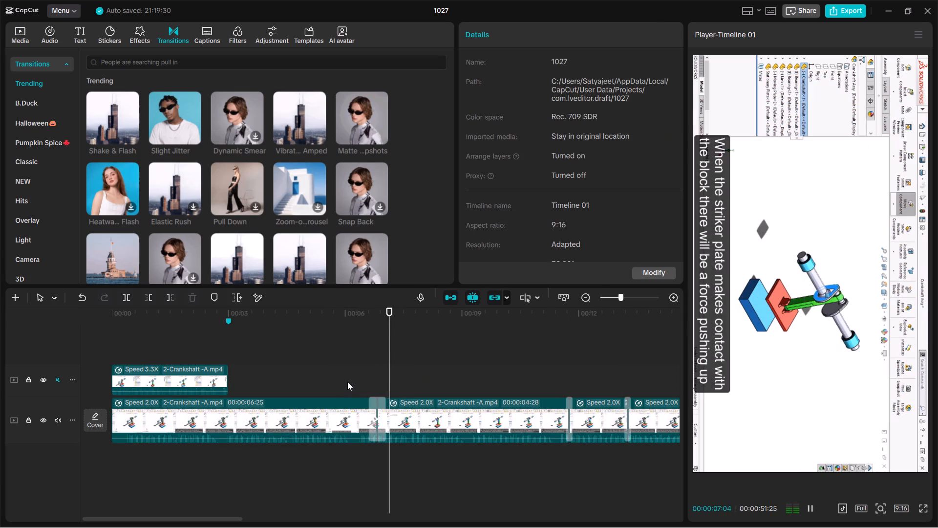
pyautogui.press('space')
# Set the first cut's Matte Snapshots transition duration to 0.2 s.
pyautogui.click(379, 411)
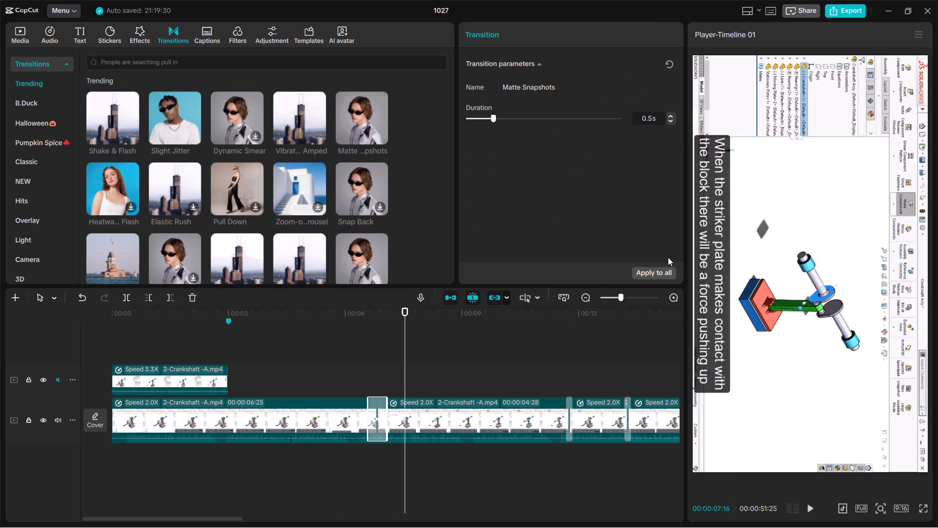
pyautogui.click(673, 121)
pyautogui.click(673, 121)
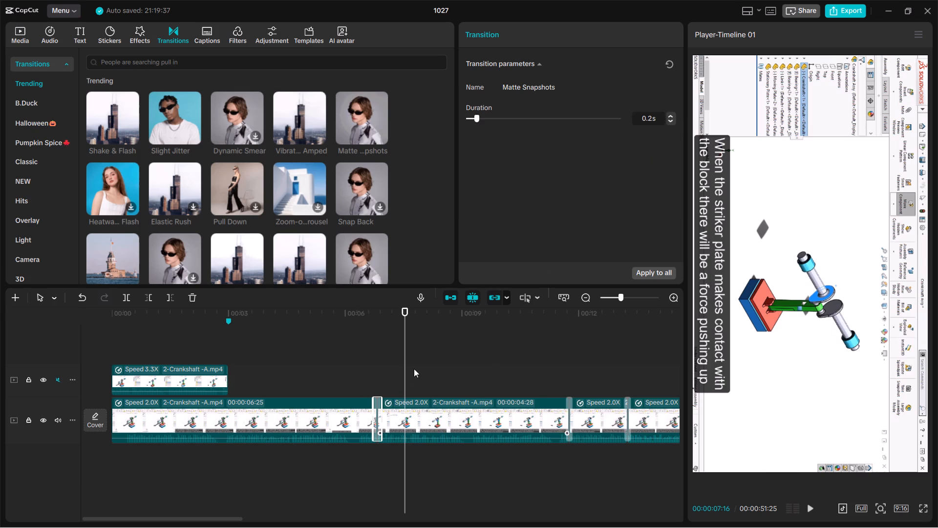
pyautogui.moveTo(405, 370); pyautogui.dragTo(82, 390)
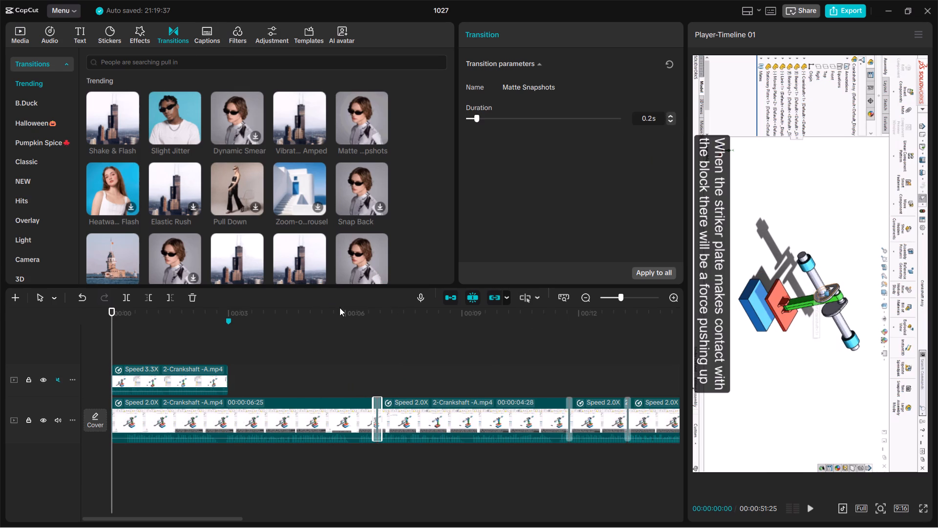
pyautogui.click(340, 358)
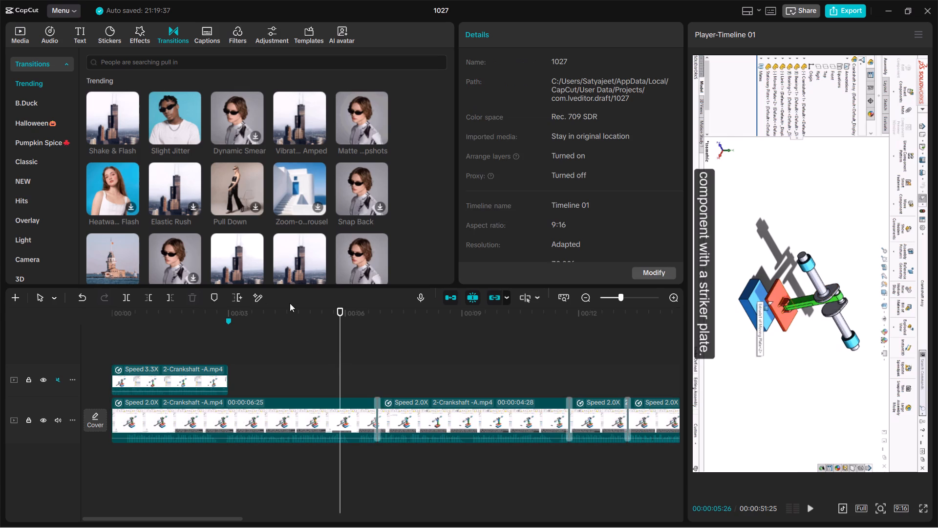
# Search the video effects for "rewind effect" and preview the Error Quake effect.
pyautogui.click(141, 36)
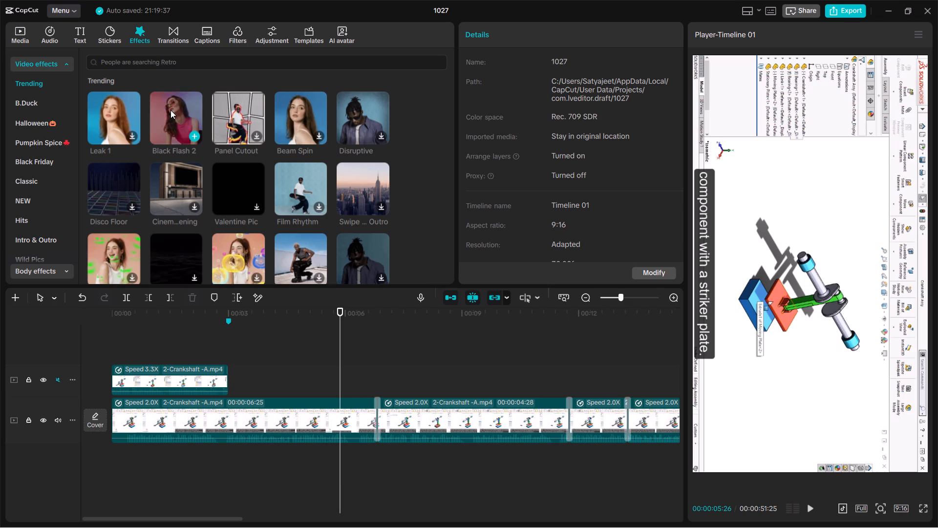
pyautogui.click(150, 62)
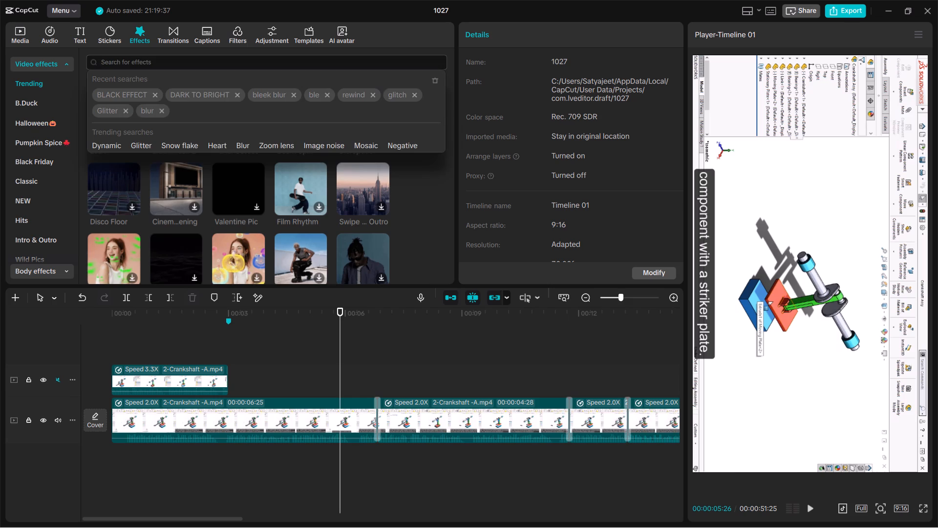
pyautogui.write('re')
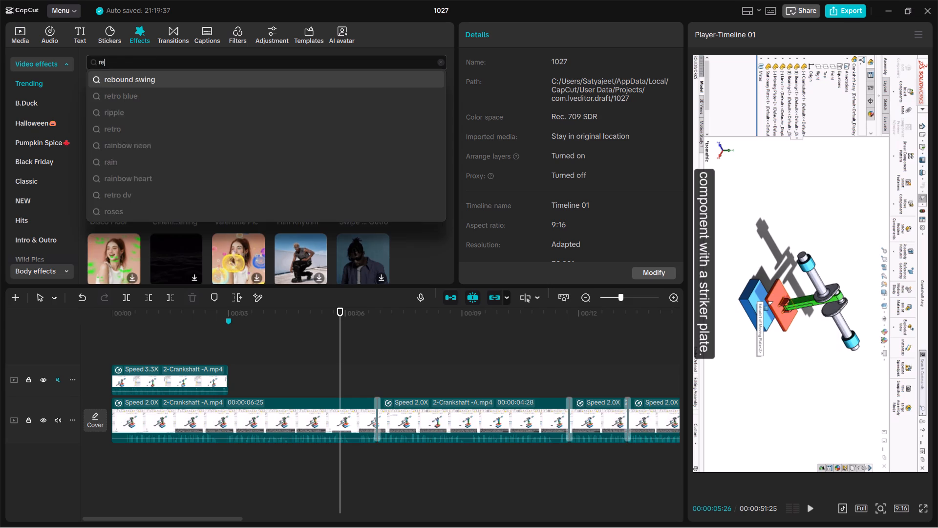
pyautogui.write('wind')
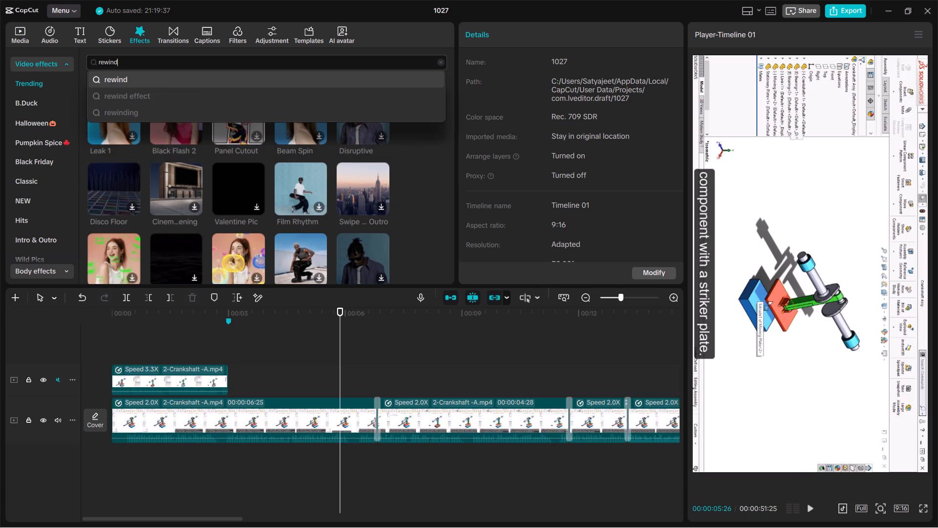
pyautogui.click(148, 79)
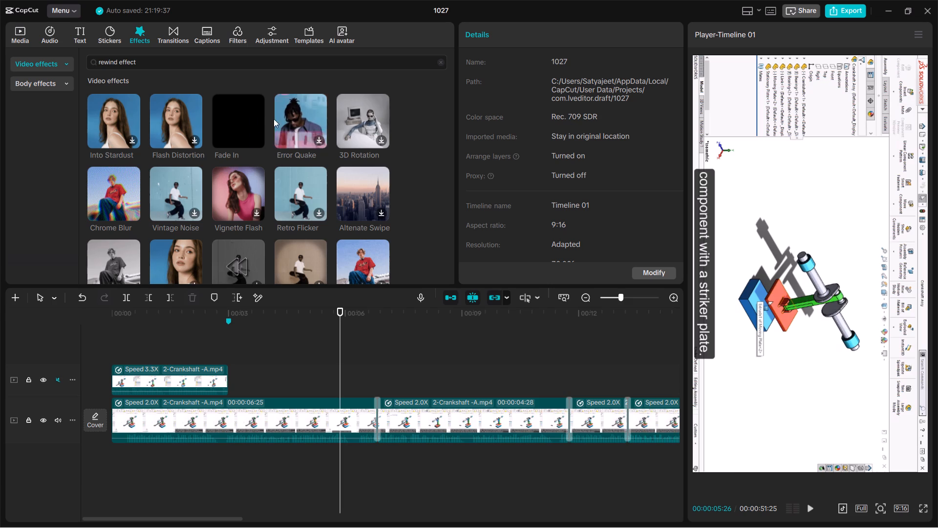
pyautogui.click(309, 114)
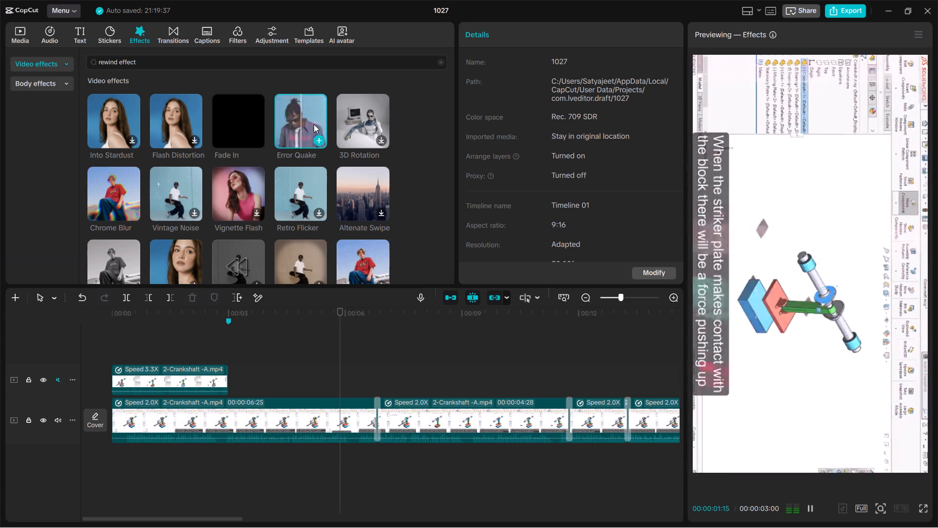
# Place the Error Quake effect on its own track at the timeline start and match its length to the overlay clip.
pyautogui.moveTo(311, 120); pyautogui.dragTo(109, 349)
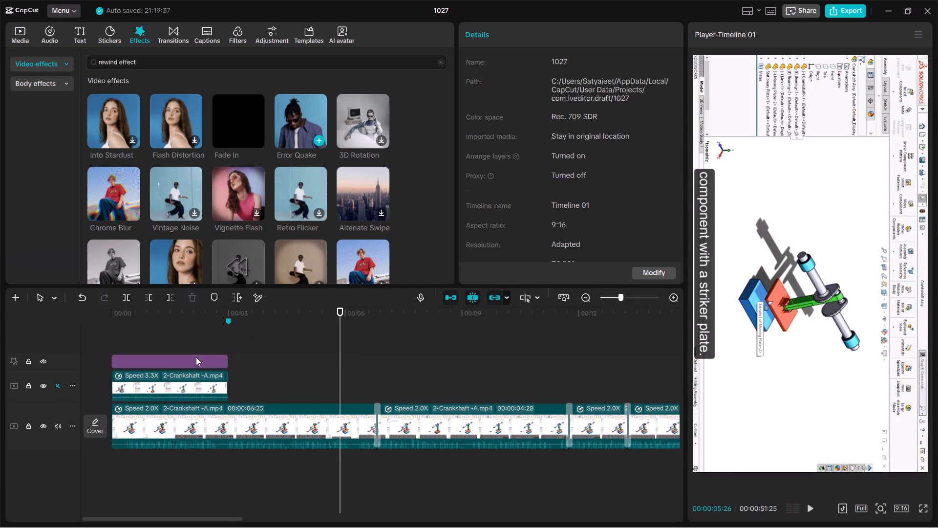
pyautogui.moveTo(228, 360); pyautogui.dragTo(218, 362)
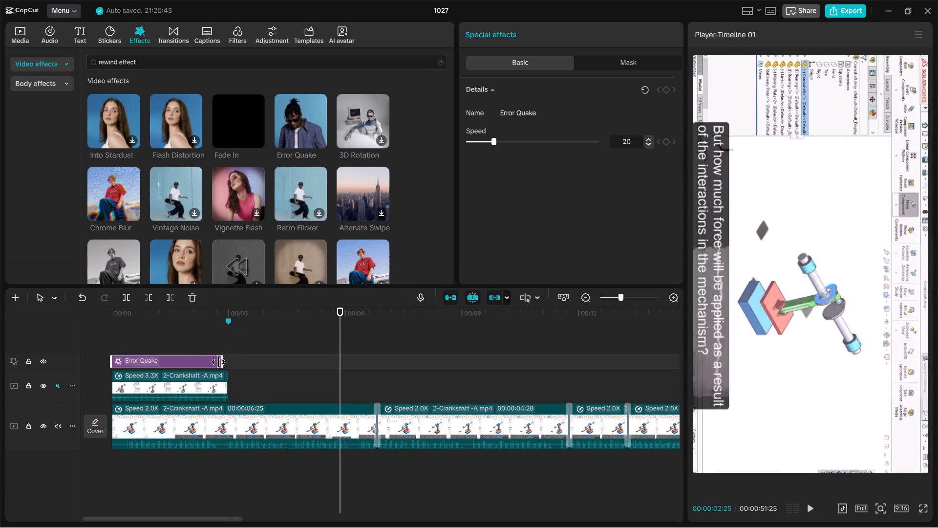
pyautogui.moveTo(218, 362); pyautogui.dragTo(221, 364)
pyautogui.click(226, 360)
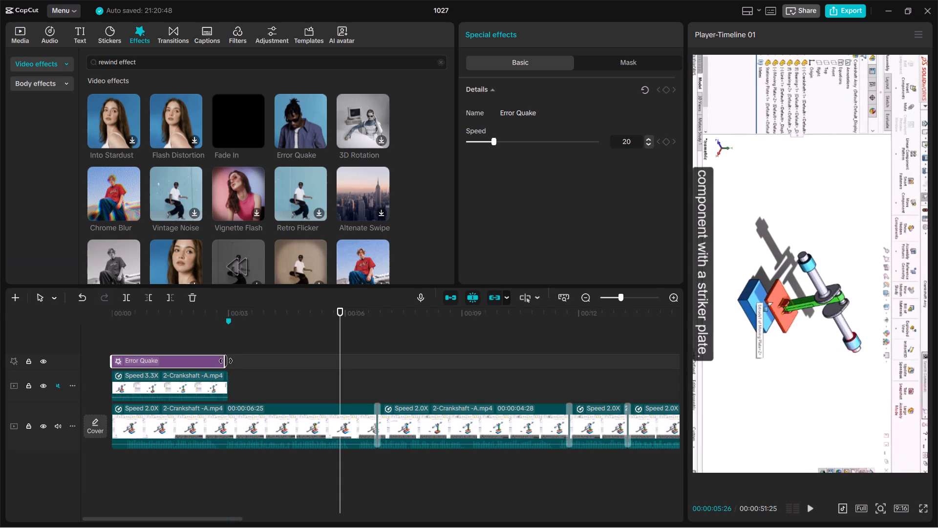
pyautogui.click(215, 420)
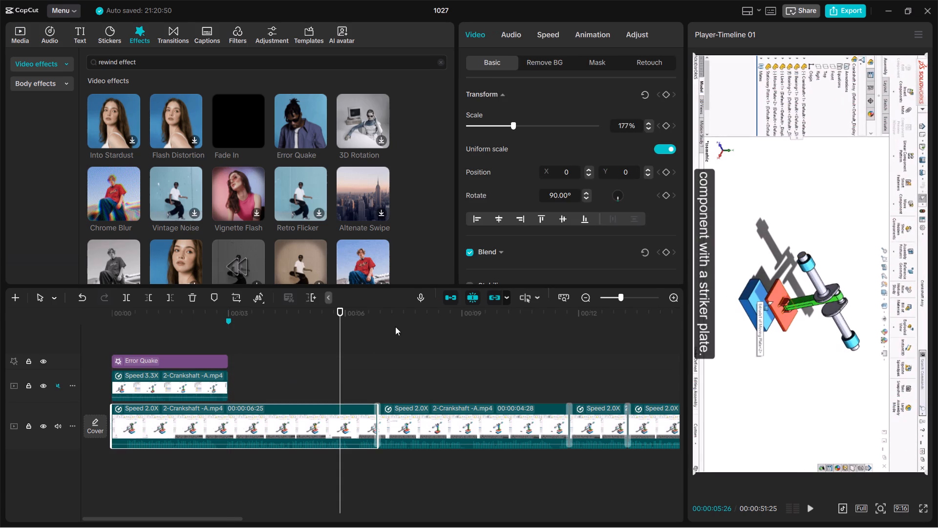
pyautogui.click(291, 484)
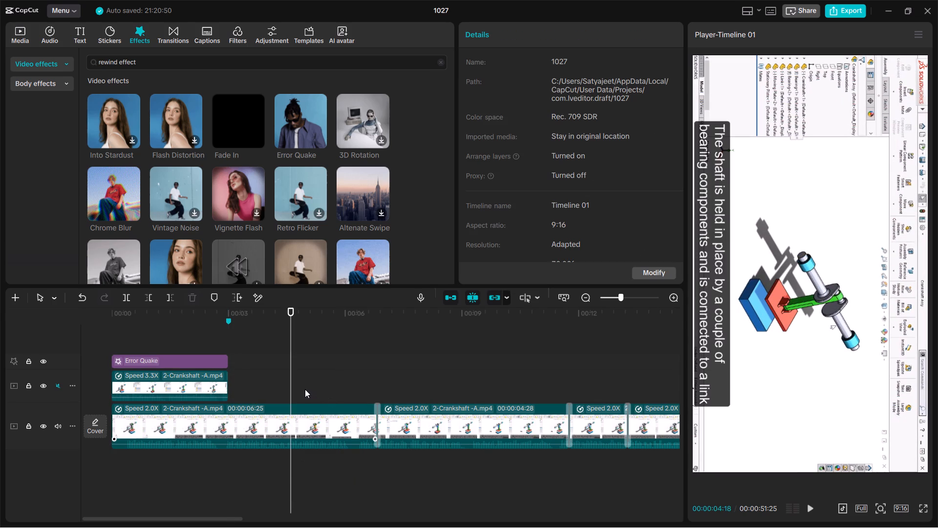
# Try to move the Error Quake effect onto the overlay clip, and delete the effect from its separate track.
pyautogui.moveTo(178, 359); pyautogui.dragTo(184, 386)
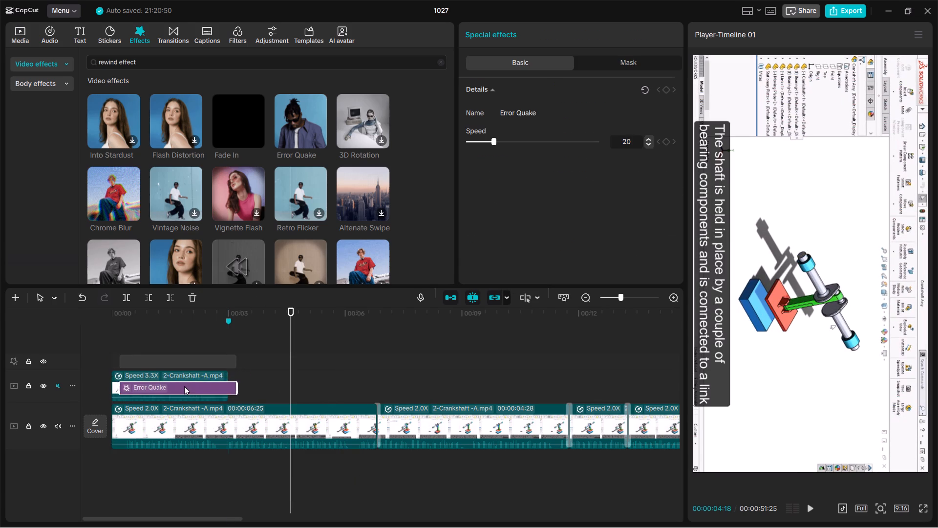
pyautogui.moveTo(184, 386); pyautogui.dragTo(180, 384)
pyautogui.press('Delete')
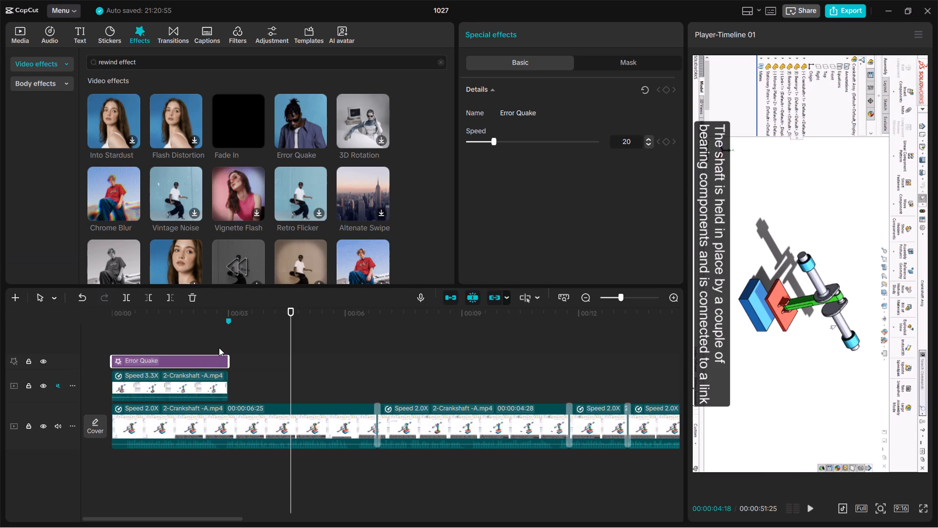
# Apply the Error Quake effect directly to the overlay clip and set the effect's speed to 6.
pyautogui.moveTo(306, 118); pyautogui.dragTo(175, 372)
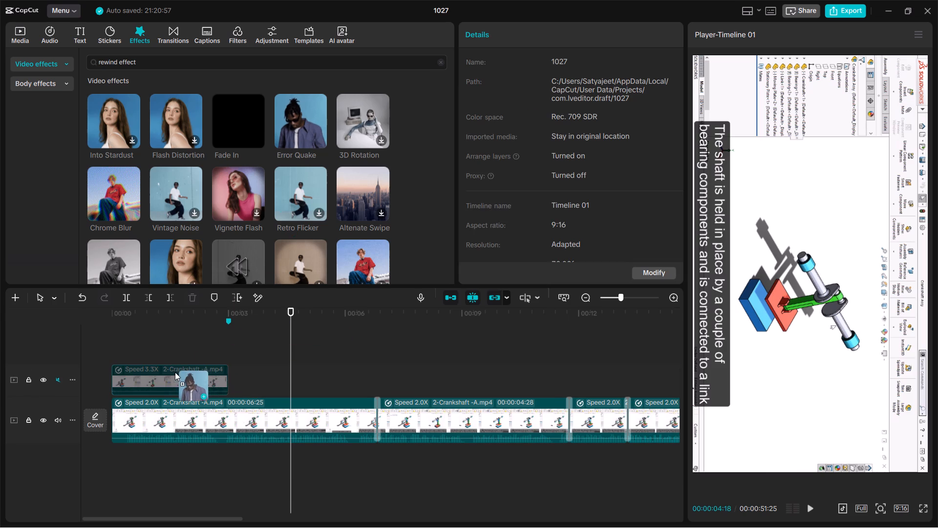
pyautogui.moveTo(175, 372); pyautogui.dragTo(171, 371)
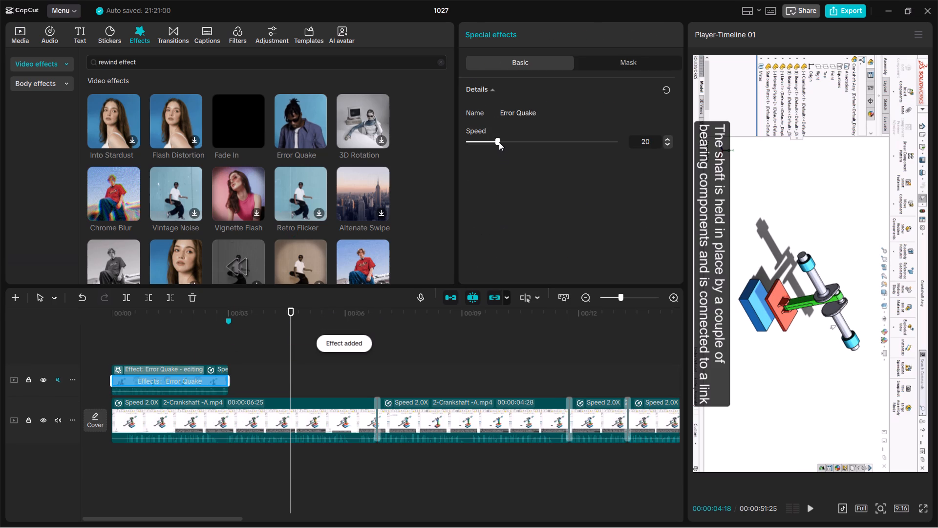
pyautogui.moveTo(498, 141); pyautogui.dragTo(476, 151)
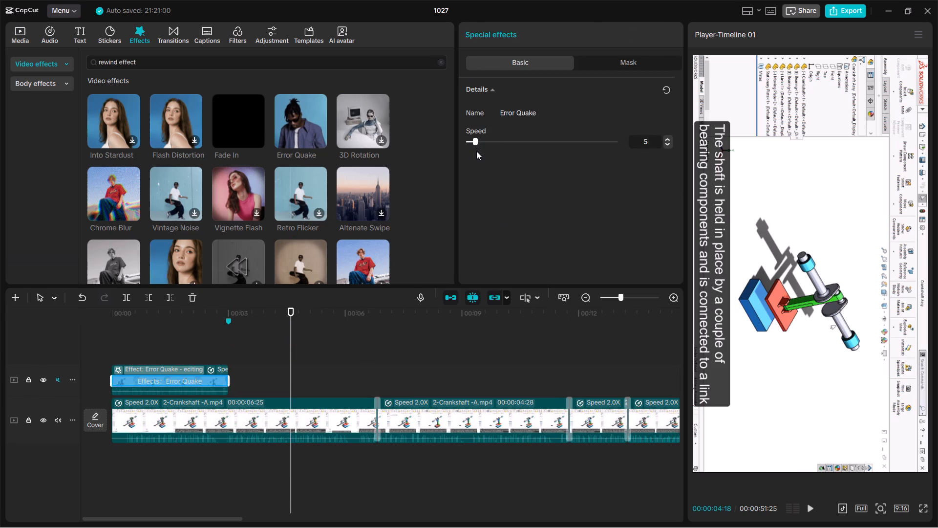
pyautogui.moveTo(476, 151); pyautogui.dragTo(477, 151)
pyautogui.moveTo(290, 358); pyautogui.dragTo(113, 355)
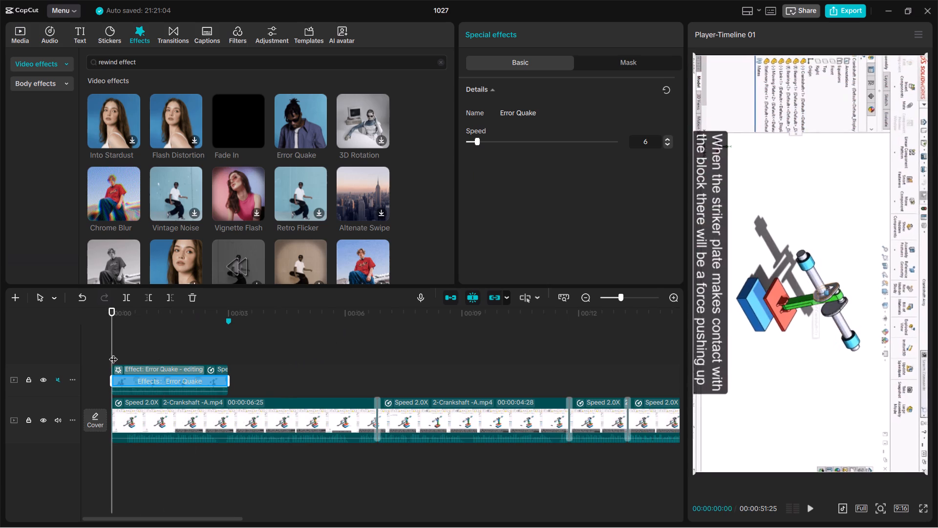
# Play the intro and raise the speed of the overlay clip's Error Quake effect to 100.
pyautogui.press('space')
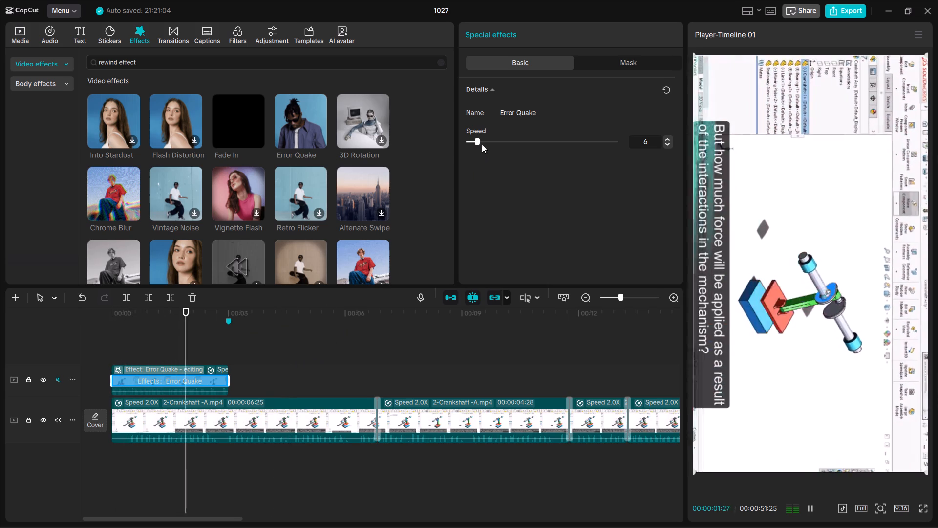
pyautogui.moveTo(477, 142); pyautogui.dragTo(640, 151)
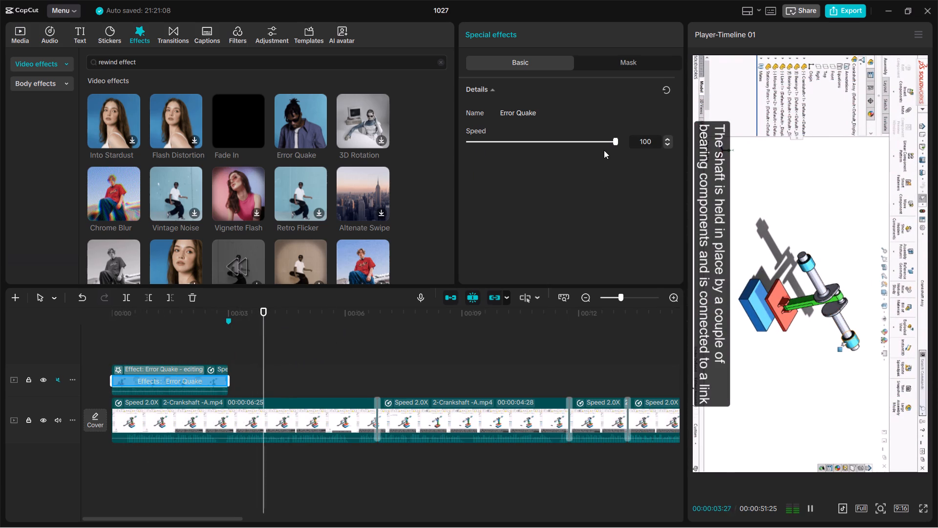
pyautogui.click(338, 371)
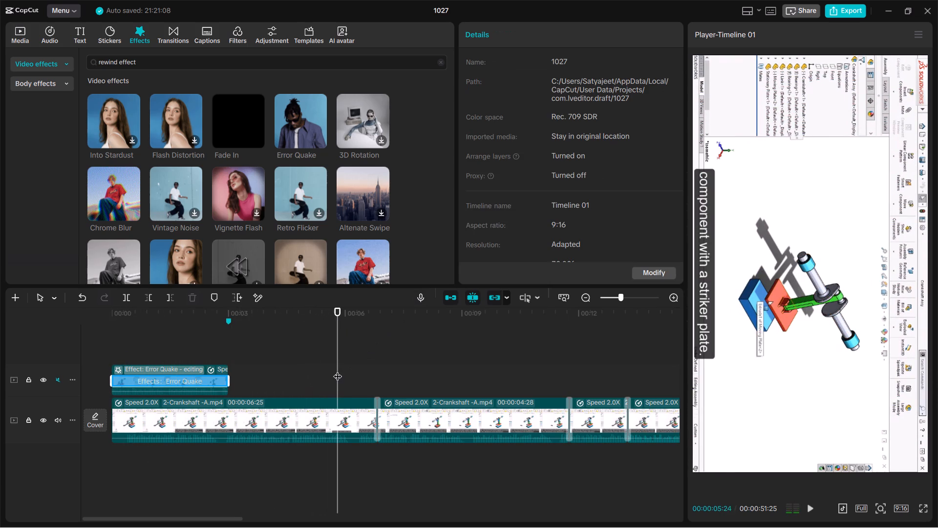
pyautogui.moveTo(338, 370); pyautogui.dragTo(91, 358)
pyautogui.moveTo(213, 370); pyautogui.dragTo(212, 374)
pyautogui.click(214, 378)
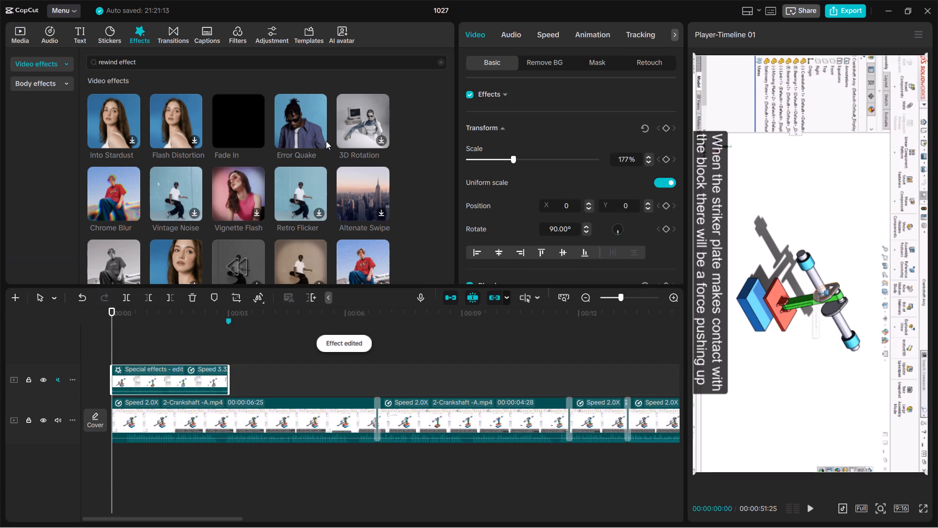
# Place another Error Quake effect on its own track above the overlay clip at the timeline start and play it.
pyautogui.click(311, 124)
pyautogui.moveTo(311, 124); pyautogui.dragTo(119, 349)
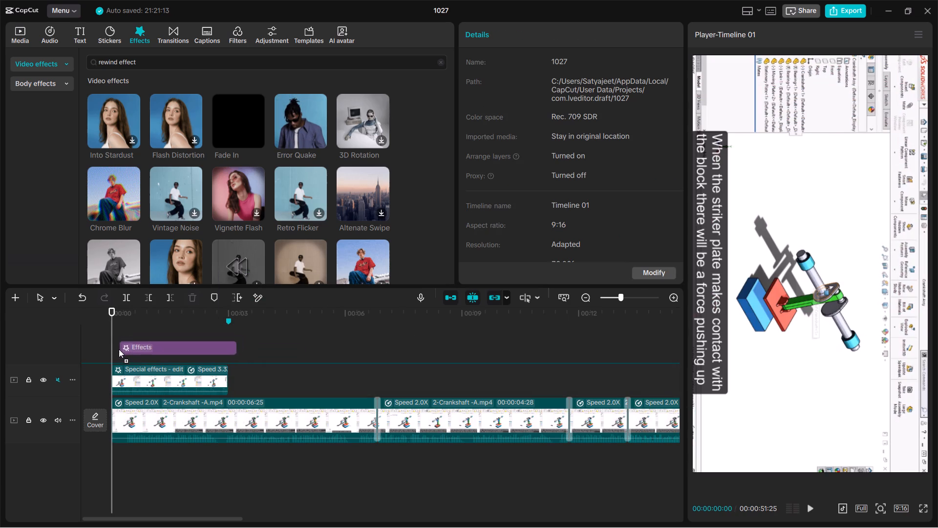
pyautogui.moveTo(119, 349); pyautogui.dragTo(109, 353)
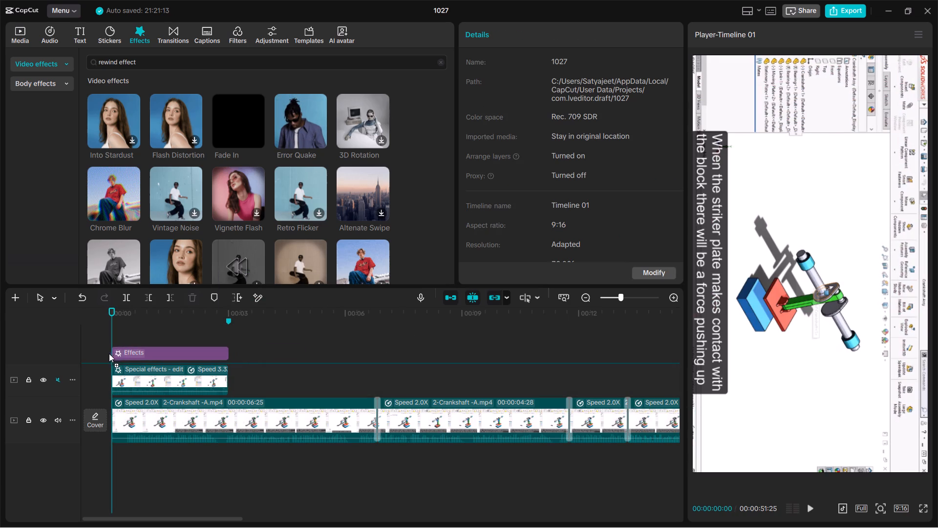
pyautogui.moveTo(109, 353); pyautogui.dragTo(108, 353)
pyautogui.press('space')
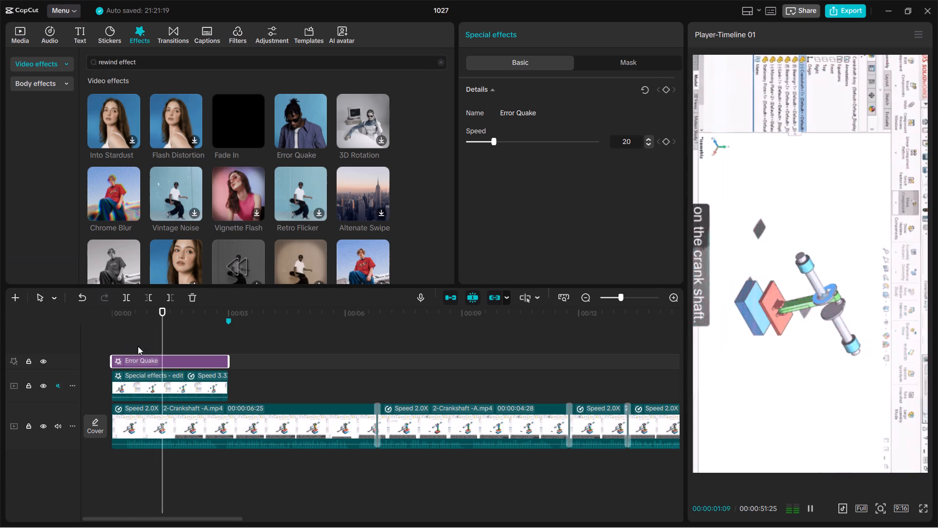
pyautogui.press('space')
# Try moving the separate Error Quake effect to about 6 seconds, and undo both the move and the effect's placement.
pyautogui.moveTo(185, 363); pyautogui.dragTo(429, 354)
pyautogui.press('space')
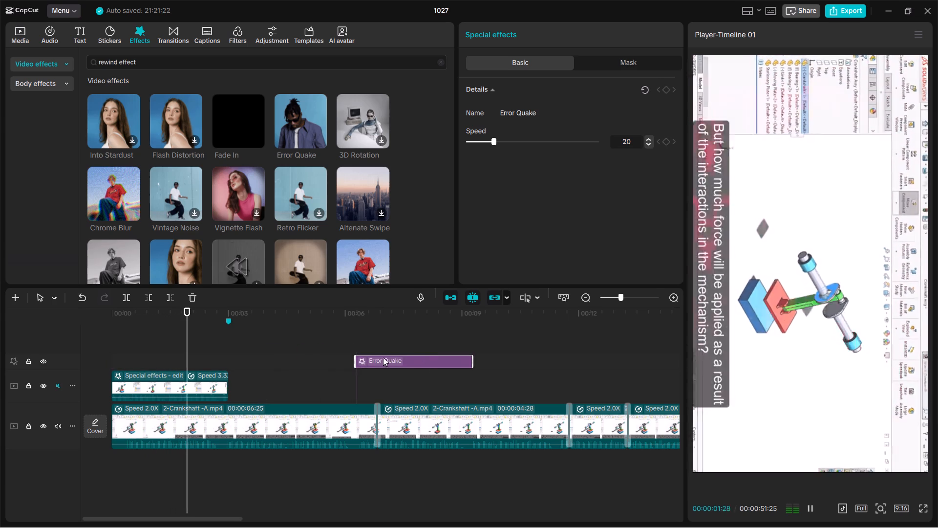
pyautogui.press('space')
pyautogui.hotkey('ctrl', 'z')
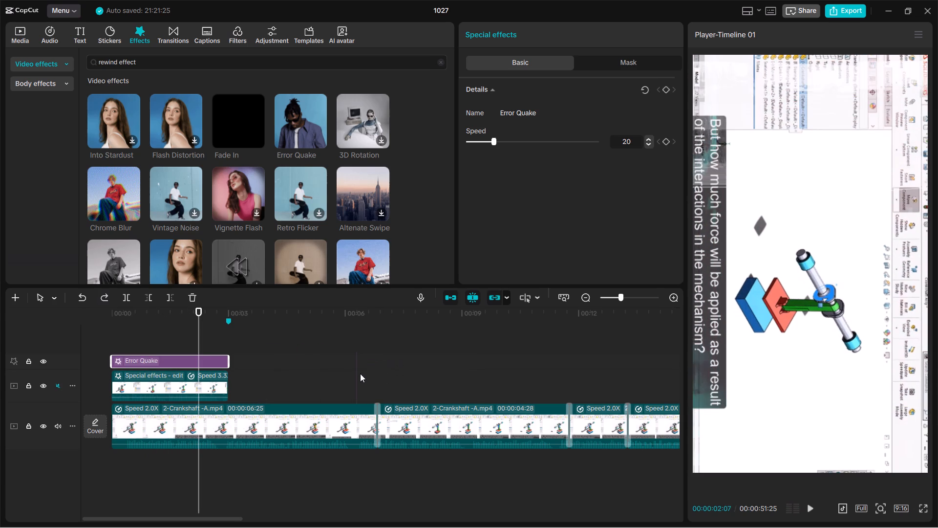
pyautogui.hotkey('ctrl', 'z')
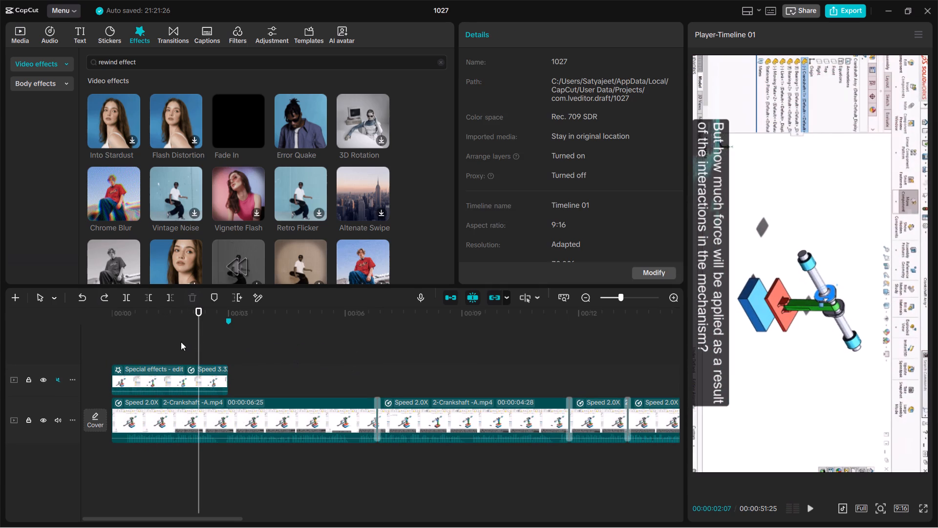
# Undo the earlier Error Quake edits until the effect is removed from the overlay clip, checking the intro from the timeline start.
pyautogui.moveTo(196, 341); pyautogui.dragTo(105, 357)
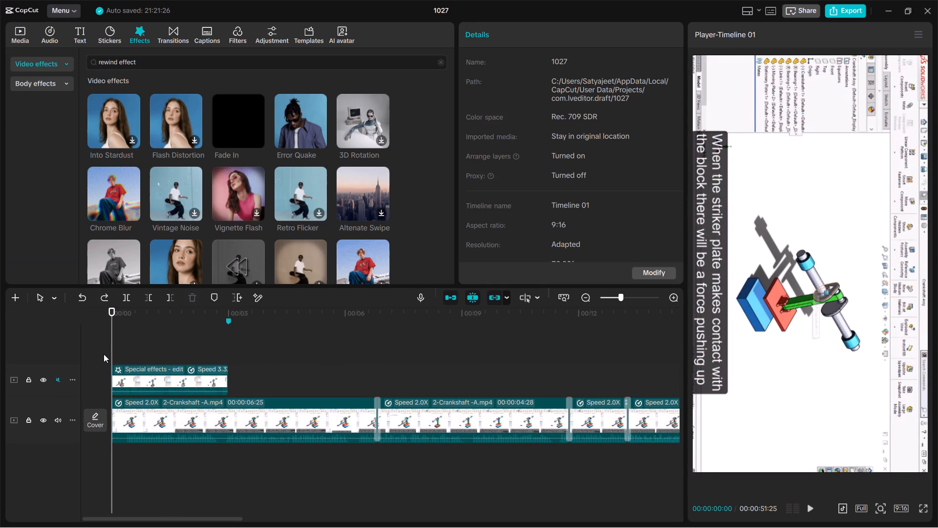
pyautogui.hotkey('ctrl', 'z')
pyautogui.keyDown('ctrl'); pyautogui.click(168, 347); pyautogui.keyUp('ctrl')
pyautogui.moveTo(168, 347); pyautogui.dragTo(79, 367)
pyautogui.hotkey('ctrl', 'z')
pyautogui.keyDown('ctrl'); pyautogui.click(165, 379); pyautogui.keyUp('ctrl')
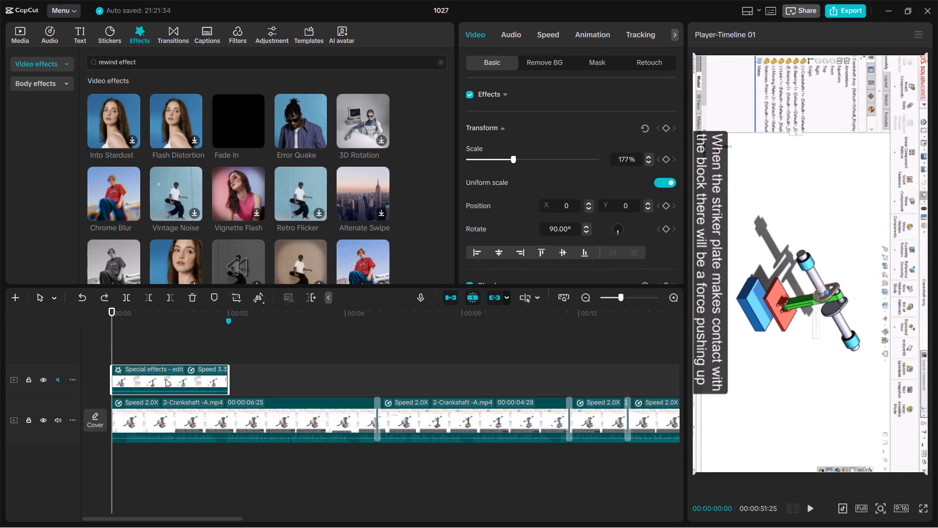
pyautogui.click(166, 379)
pyautogui.click(153, 348)
pyautogui.moveTo(153, 348); pyautogui.dragTo(106, 357)
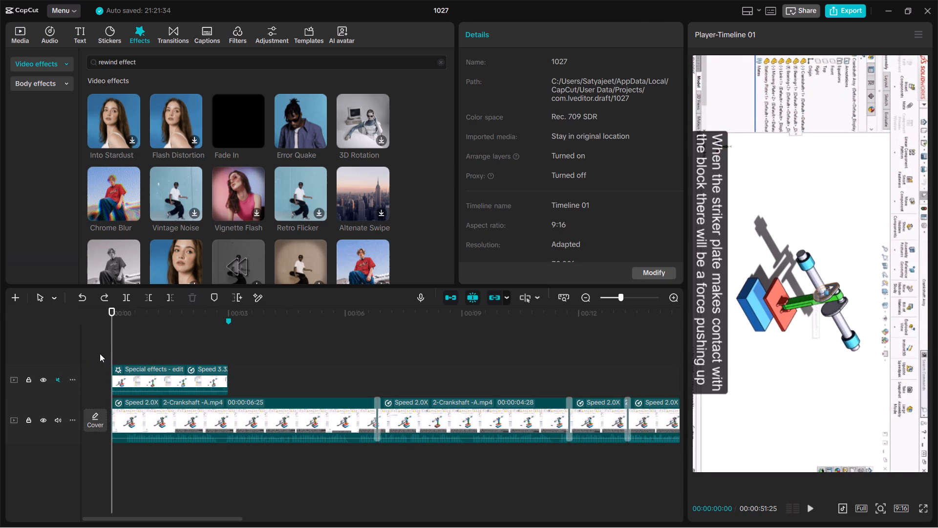
pyautogui.hotkey('ctrl', 'z')
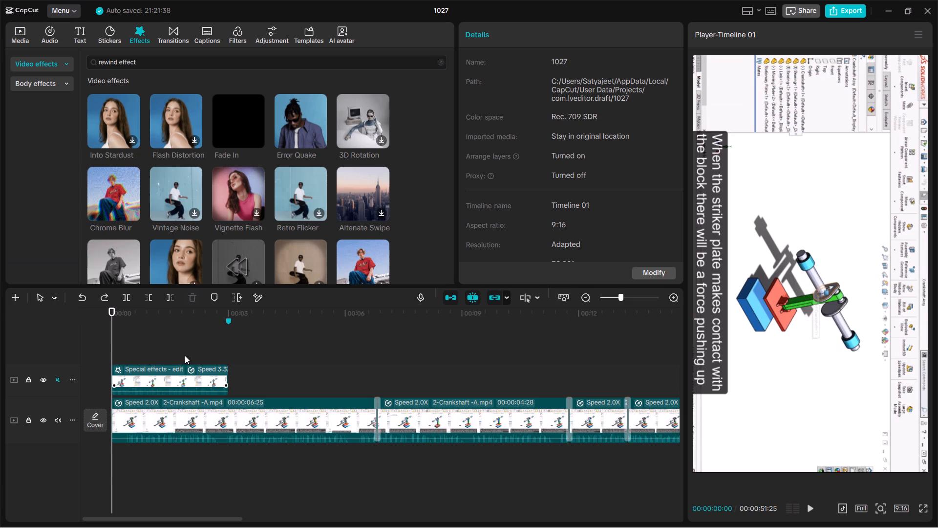
pyautogui.hotkey('ctrl', 'z')
pyautogui.click(179, 345)
pyautogui.moveTo(179, 345); pyautogui.dragTo(171, 348)
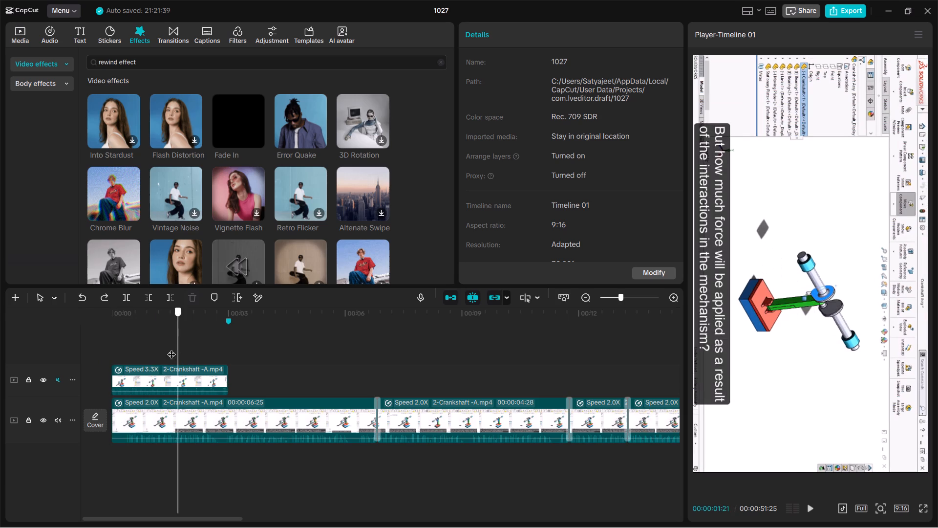
pyautogui.moveTo(171, 348); pyautogui.dragTo(80, 346)
# Preview the 3D Rotation effect and place it on its own track above the overlay clip at the timeline start.
pyautogui.scroll(-2, 304, 196)
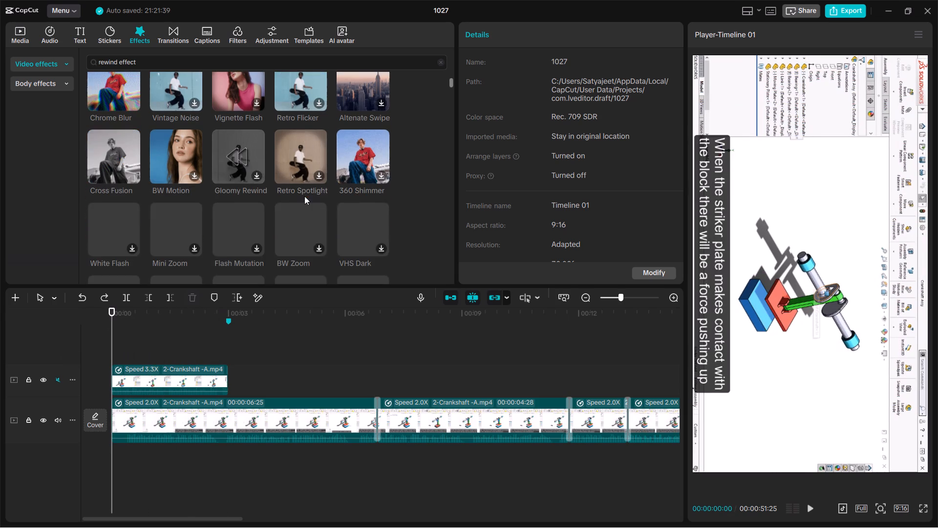
pyautogui.scroll(5, 327, 159)
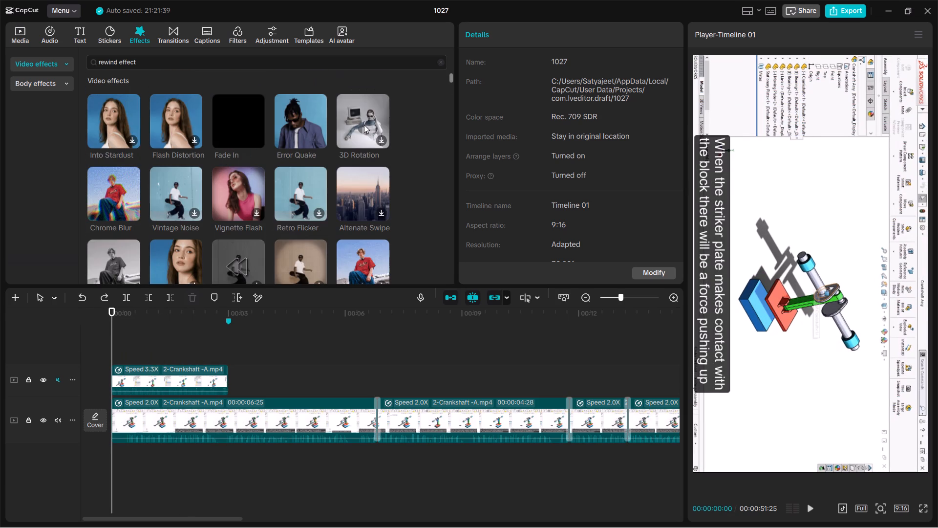
pyautogui.click(366, 121)
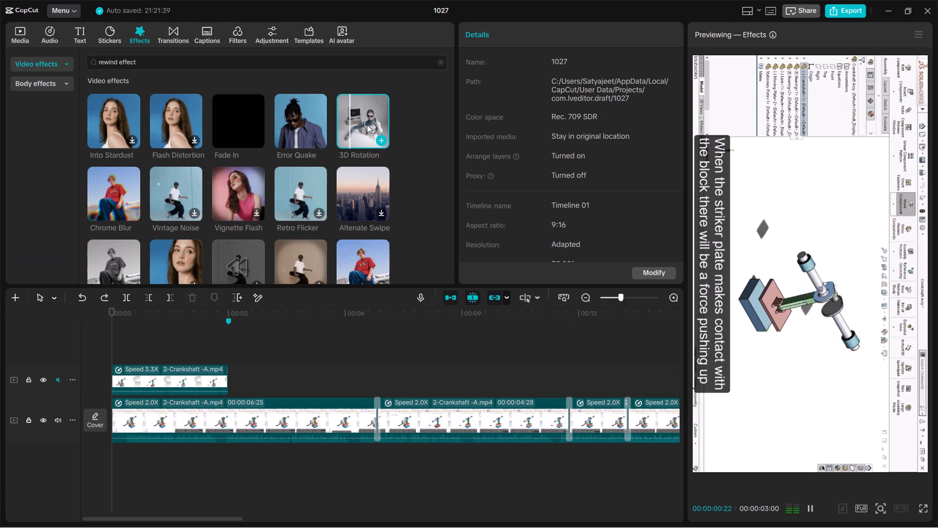
pyautogui.moveTo(367, 124); pyautogui.dragTo(161, 349)
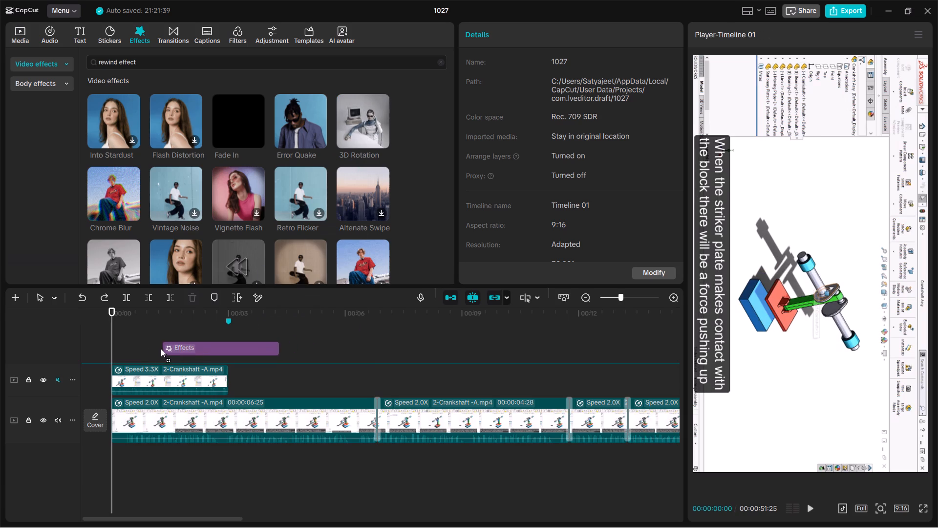
pyautogui.moveTo(161, 349); pyautogui.dragTo(113, 355)
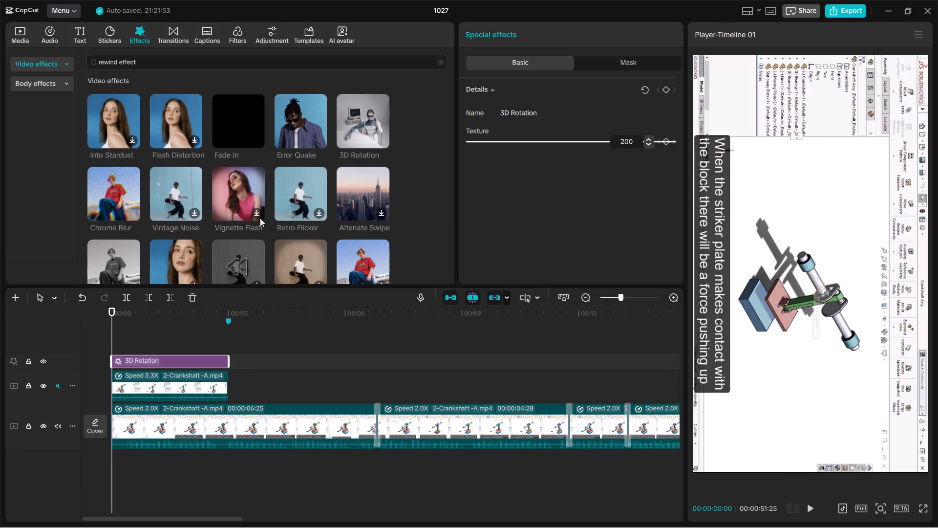
# Place the Wiggle Flicker effect on a track above 3D Rotation at the timeline start and play the intro.
pyautogui.scroll(-3, 255, 210)
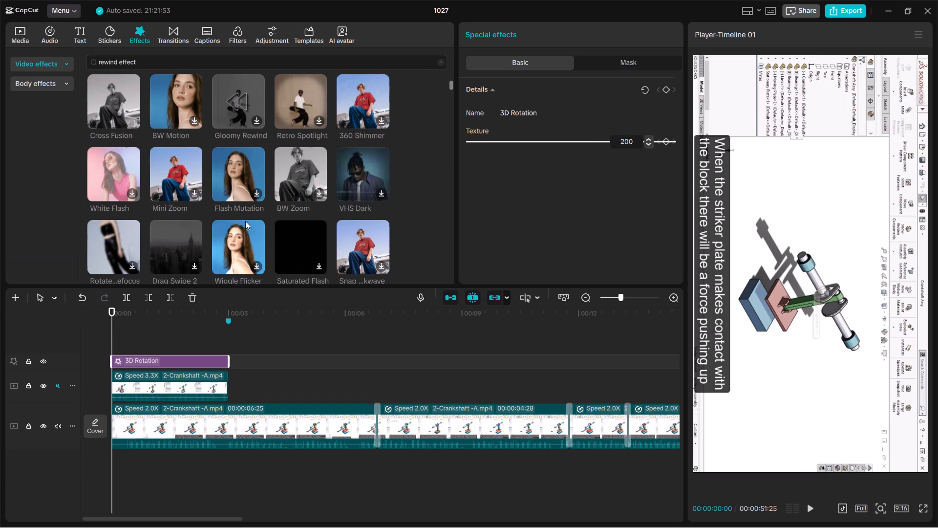
pyautogui.scroll(-2, 310, 232)
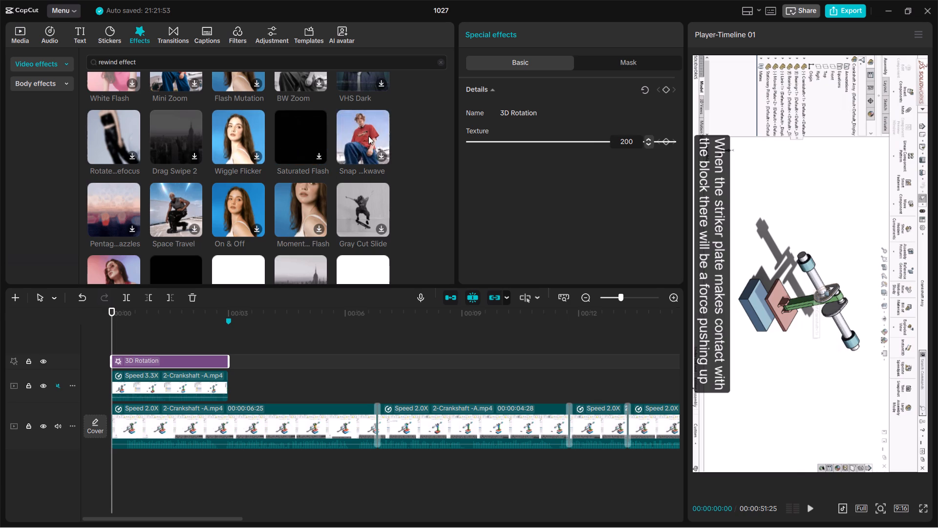
pyautogui.scroll(-2, 287, 177)
pyautogui.scroll(1, 284, 173)
pyautogui.scroll(2, 254, 140)
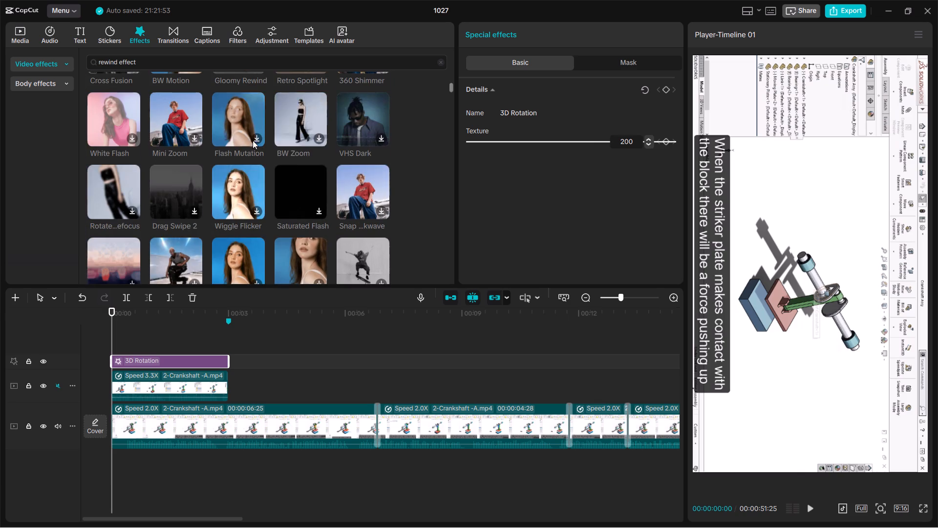
pyautogui.click(246, 190)
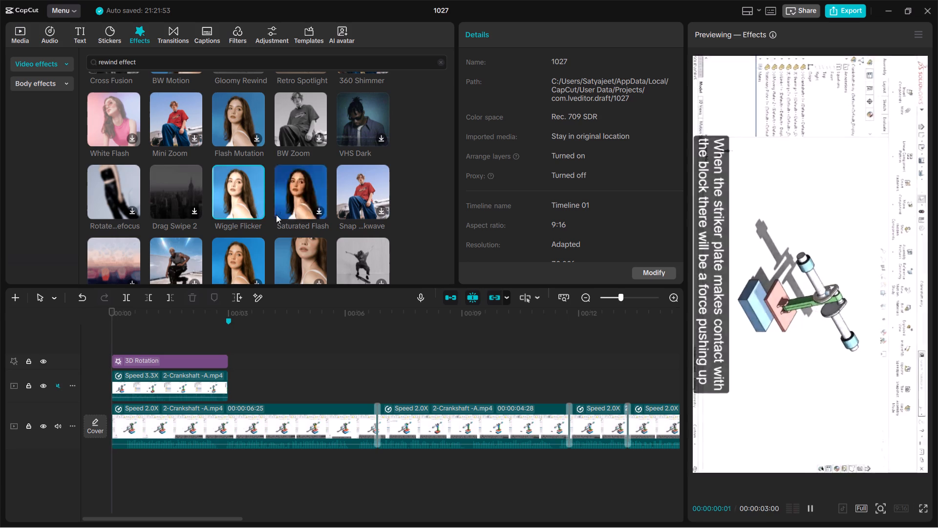
pyautogui.moveTo(230, 185); pyautogui.dragTo(127, 326)
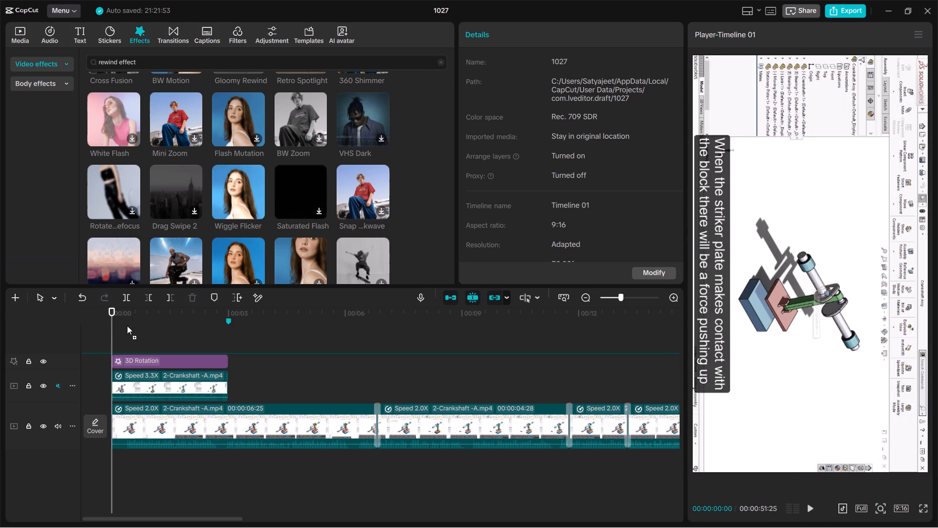
pyautogui.moveTo(127, 326); pyautogui.dragTo(110, 349)
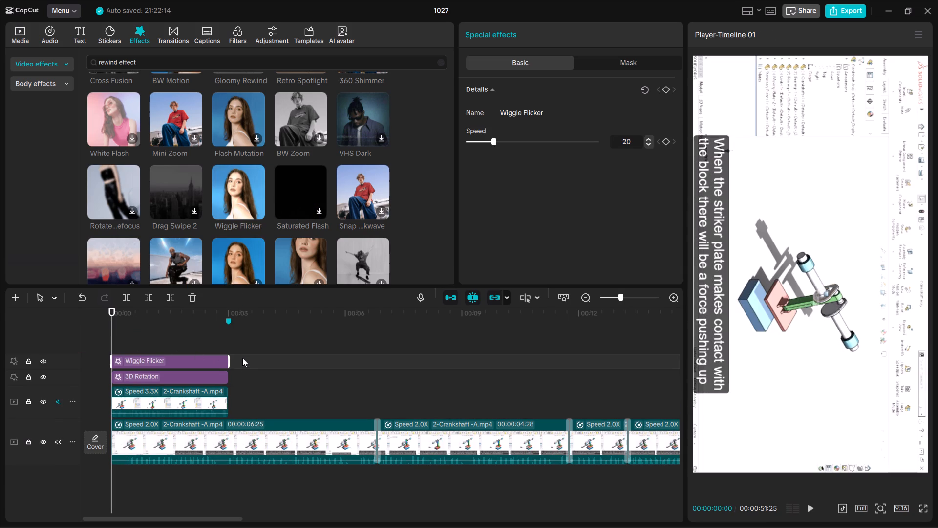
pyautogui.click(200, 337)
pyautogui.moveTo(200, 335); pyautogui.dragTo(108, 340)
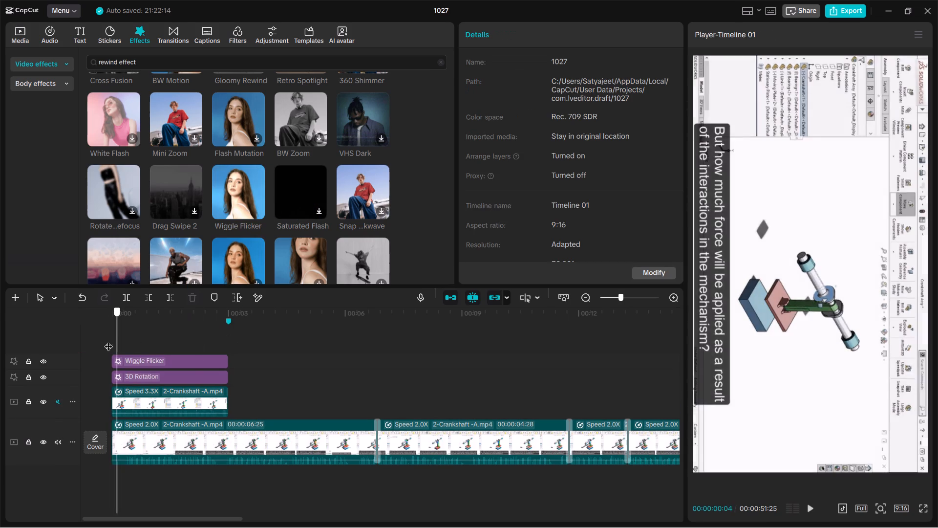
pyautogui.moveTo(108, 340); pyautogui.dragTo(60, 347)
pyautogui.press('space')
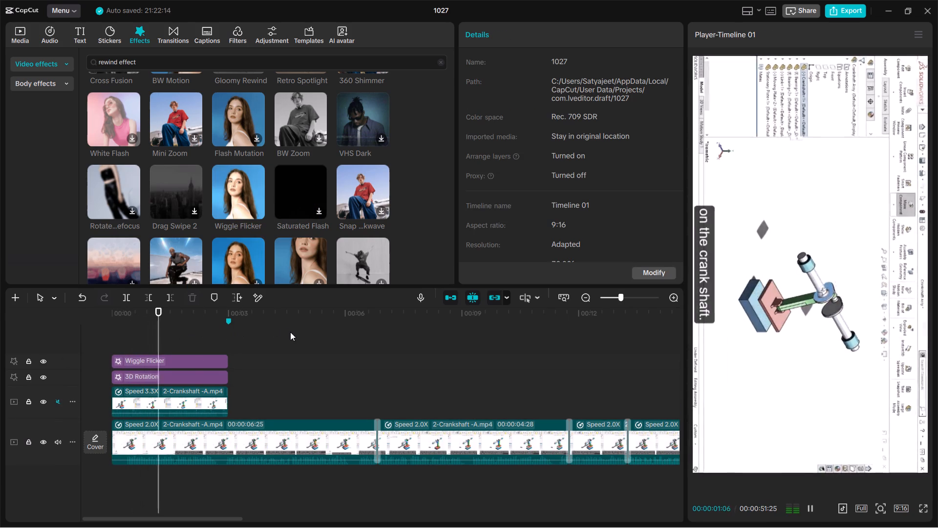
pyautogui.press('space')
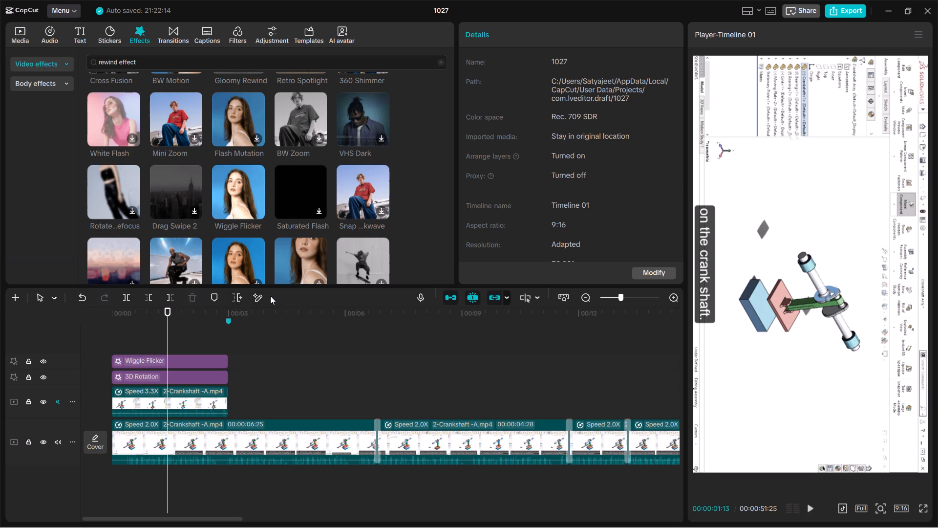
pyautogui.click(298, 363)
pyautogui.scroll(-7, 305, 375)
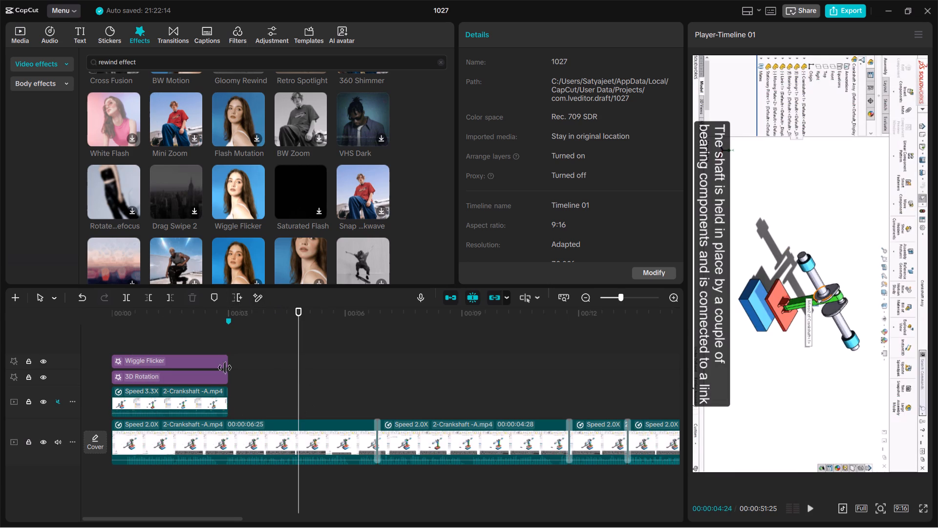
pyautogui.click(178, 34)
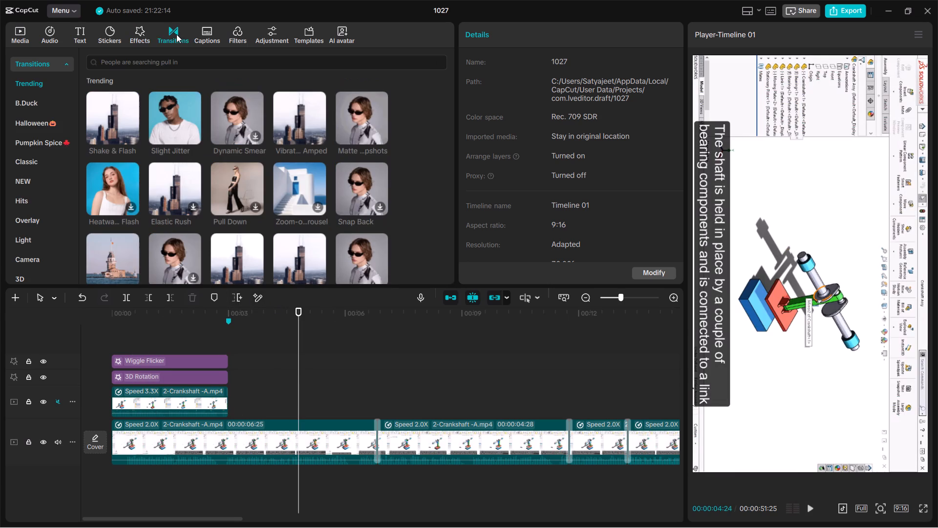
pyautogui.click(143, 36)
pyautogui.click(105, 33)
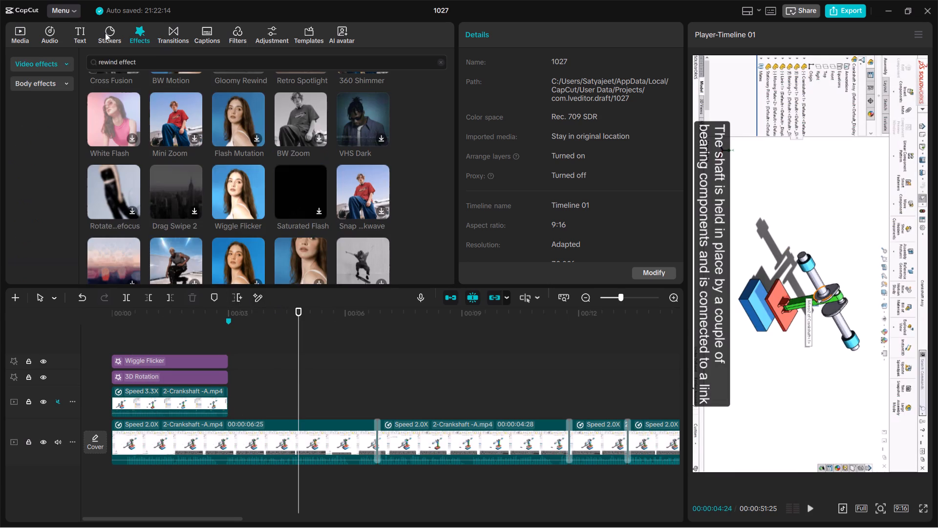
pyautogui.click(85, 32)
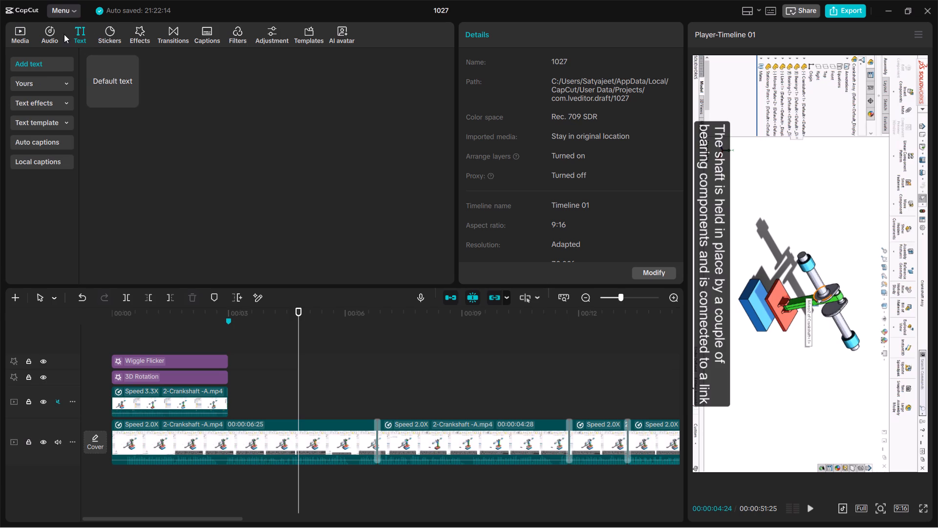
# Search the music library for "rewind" and preview the Rewind tracks by Tessa Clairmont and The Quiet Ridge.
pyautogui.click(57, 34)
pyautogui.click(133, 62)
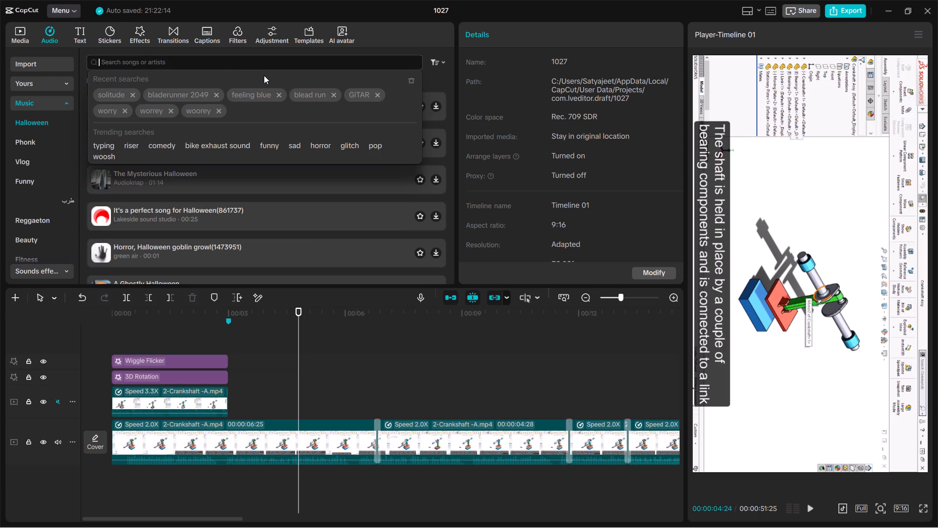
pyautogui.write('rewind')
pyautogui.press('Return')
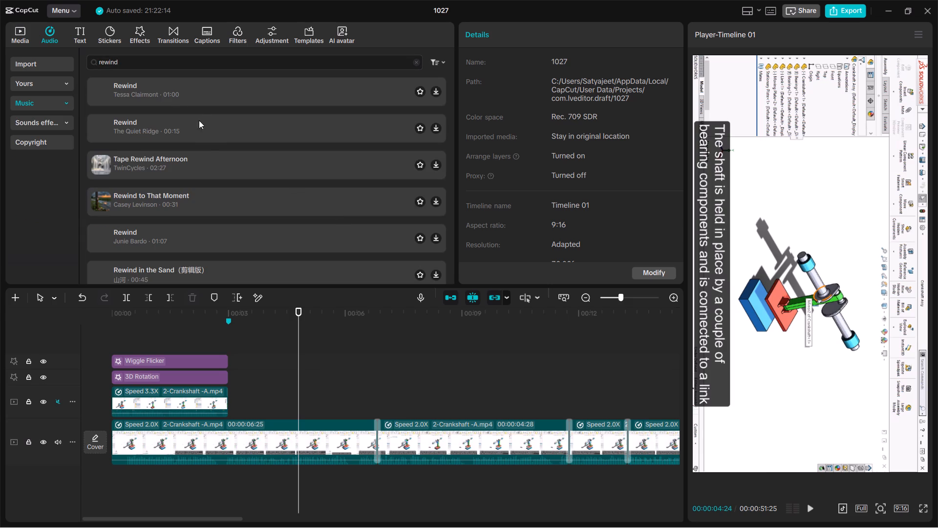
pyautogui.click(162, 91)
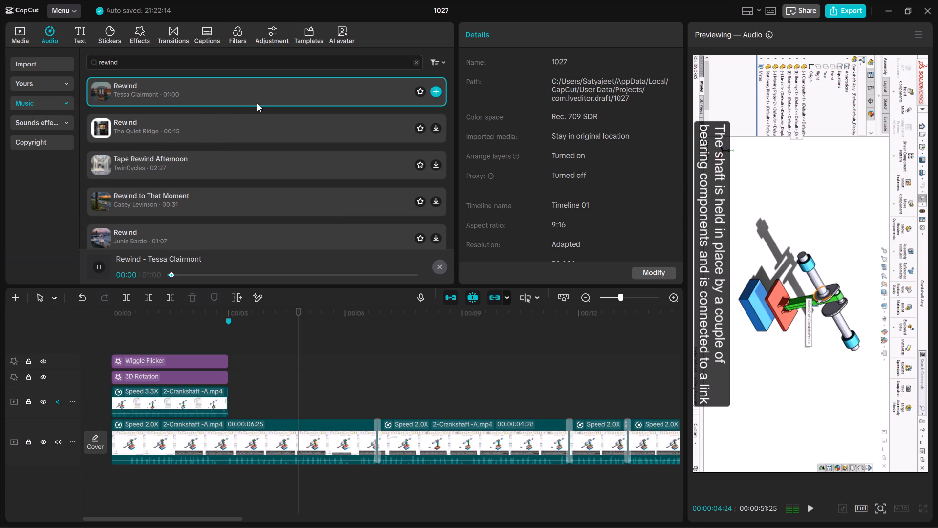
pyautogui.click(231, 124)
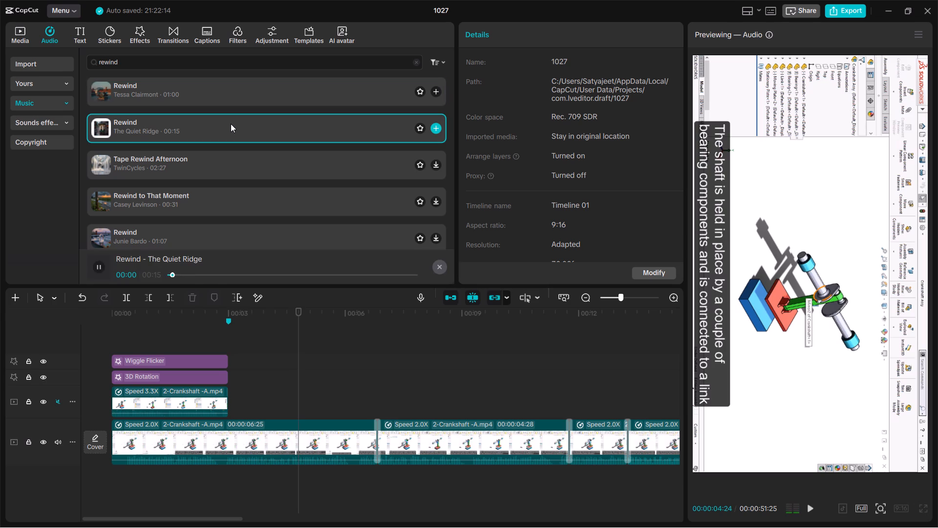
# Search the sound effects for "rewind", preview "Fast Rewind, Time Travel, Recalling the Past, Scene Switch", and place it below the main track at the timeline start.
pyautogui.click(24, 123)
pyautogui.click(132, 63)
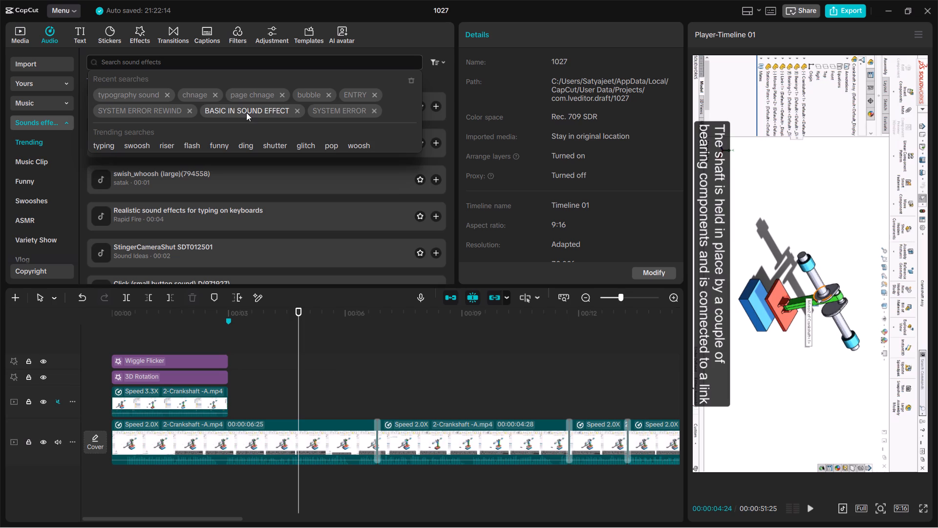
pyautogui.write('rewind')
pyautogui.press('Return')
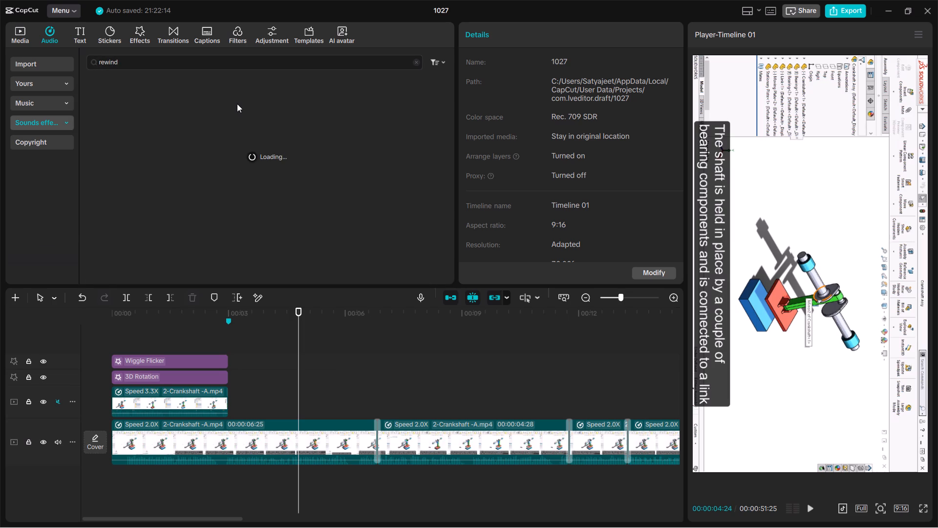
pyautogui.click(216, 90)
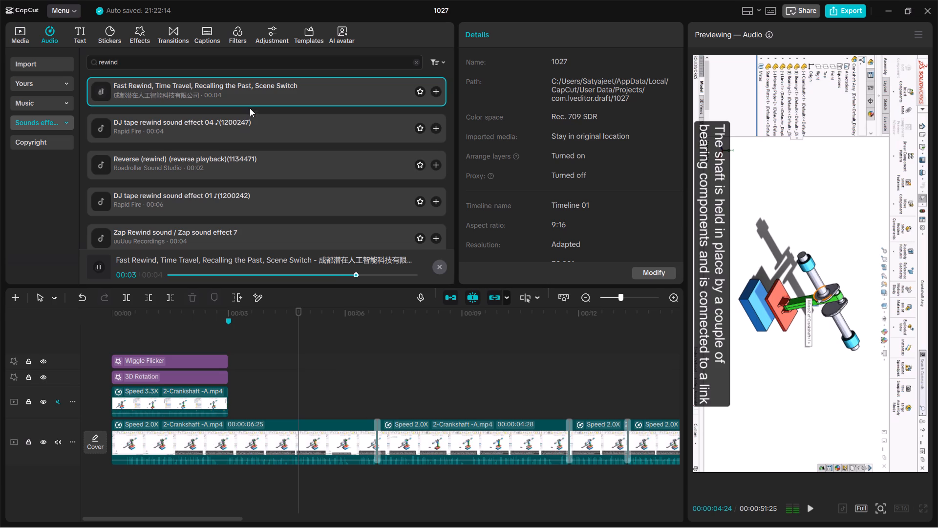
pyautogui.moveTo(254, 88); pyautogui.dragTo(160, 377)
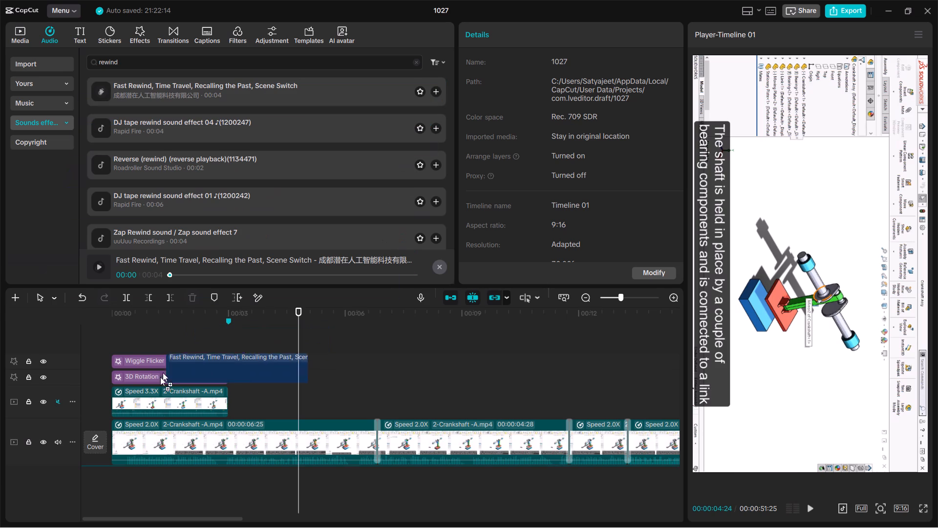
pyautogui.moveTo(160, 377); pyautogui.dragTo(106, 484)
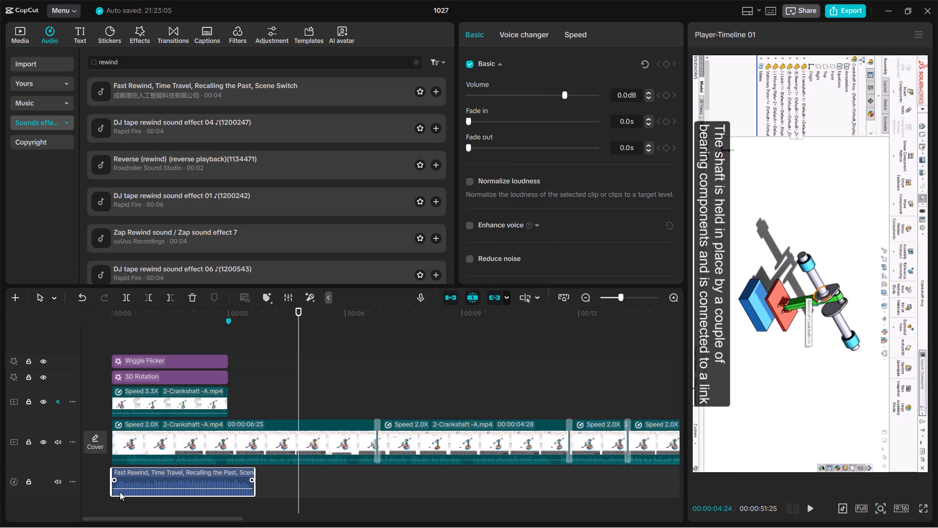
pyautogui.click(121, 493)
pyautogui.scroll(-3, 205, 456)
pyautogui.click(124, 509)
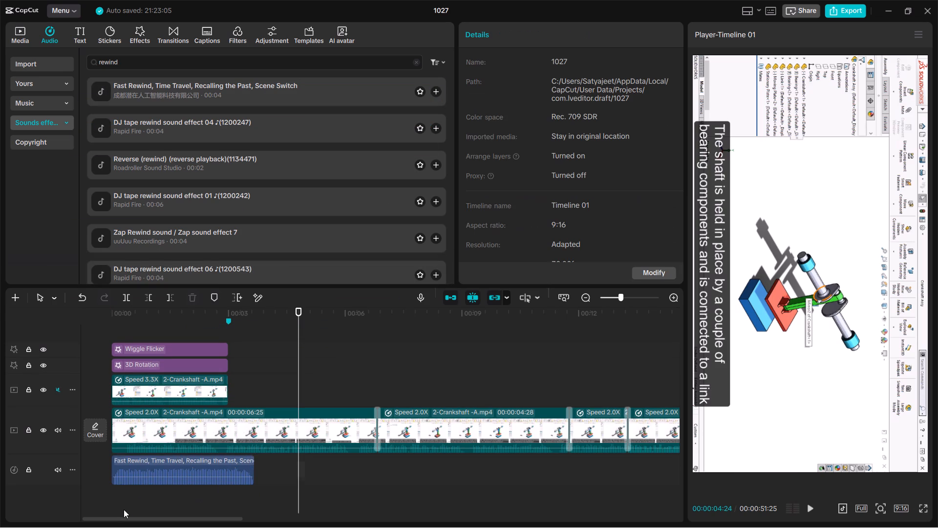
# Cut about the first 22 frames off the Fast Rewind sound and move the remainder back to the timeline start.
pyautogui.moveTo(125, 504); pyautogui.dragTo(140, 510)
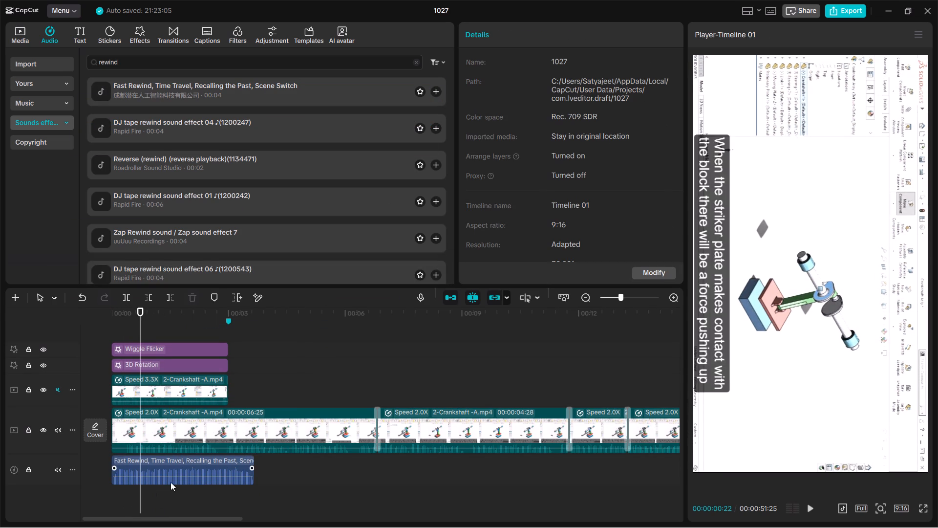
pyautogui.click(171, 482)
pyautogui.hotkey('ctrl', 'b')
pyautogui.moveTo(117, 503); pyautogui.dragTo(117, 503)
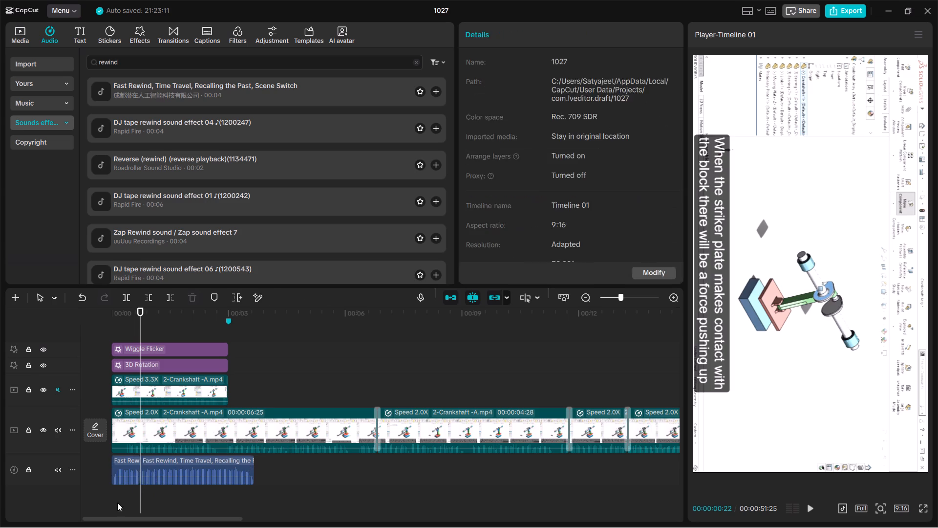
pyautogui.moveTo(117, 503); pyautogui.dragTo(122, 467)
pyautogui.press('Delete')
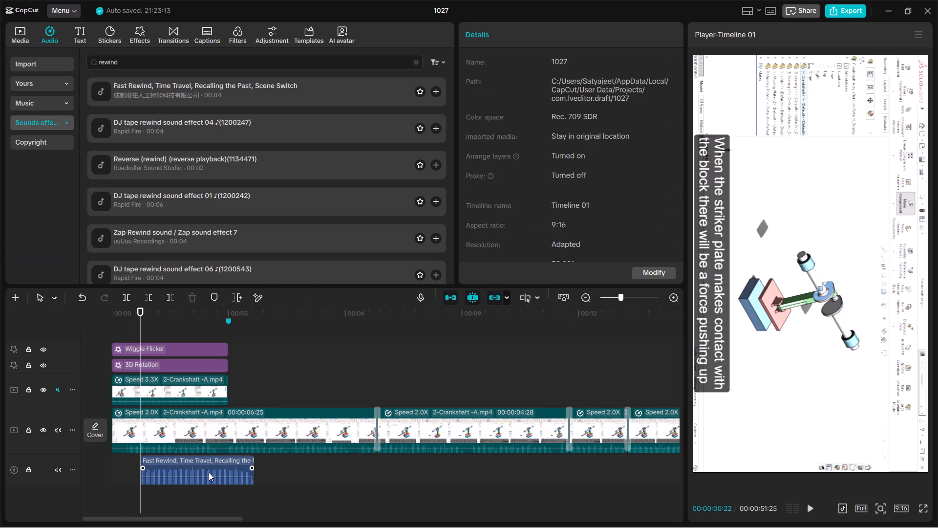
pyautogui.moveTo(209, 472); pyautogui.dragTo(185, 476)
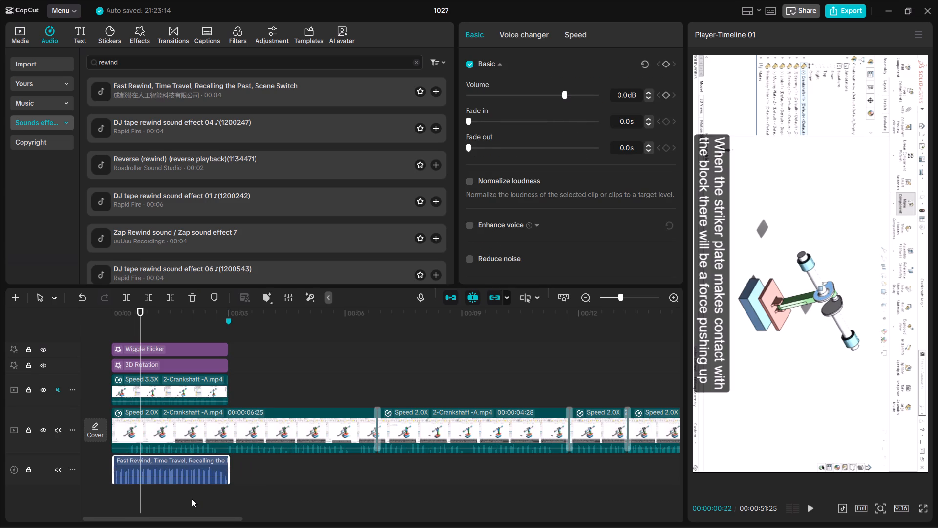
pyautogui.click(191, 498)
# Play the intro with the rewind sound from the timeline start and check the footage around 10 seconds.
pyautogui.moveTo(191, 498); pyautogui.dragTo(87, 502)
pyautogui.press('space')
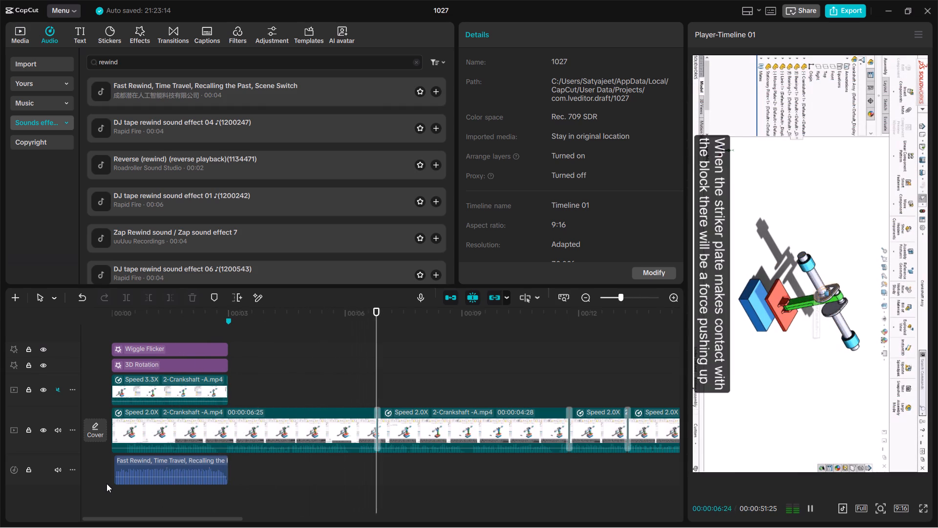
pyautogui.press('space')
pyautogui.click(300, 380)
pyautogui.moveTo(300, 380); pyautogui.dragTo(0, 415)
pyautogui.press('space')
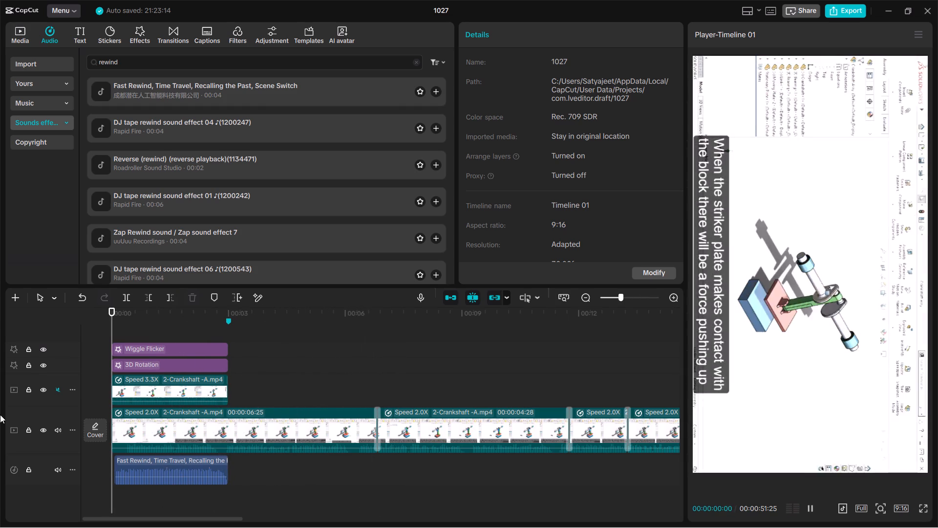
pyautogui.press('space')
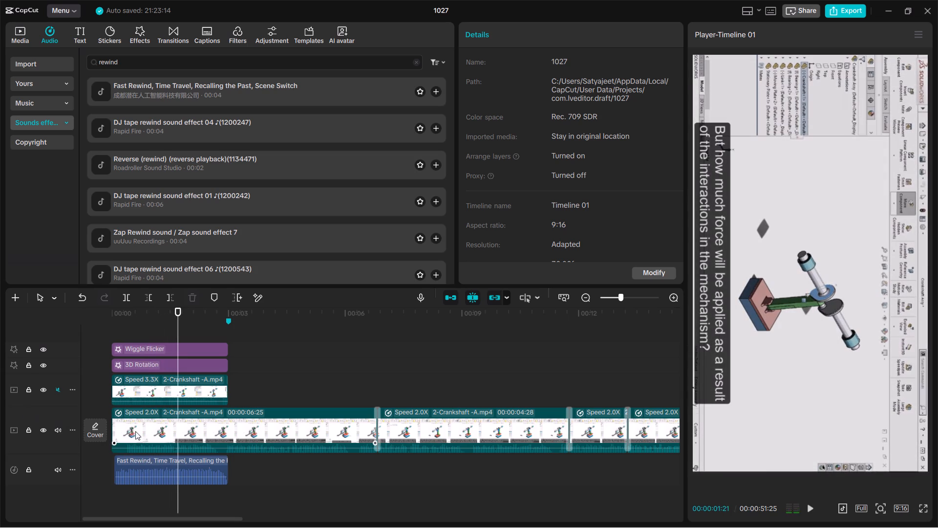
pyautogui.click(157, 444)
pyautogui.scroll(-4, 358, 489)
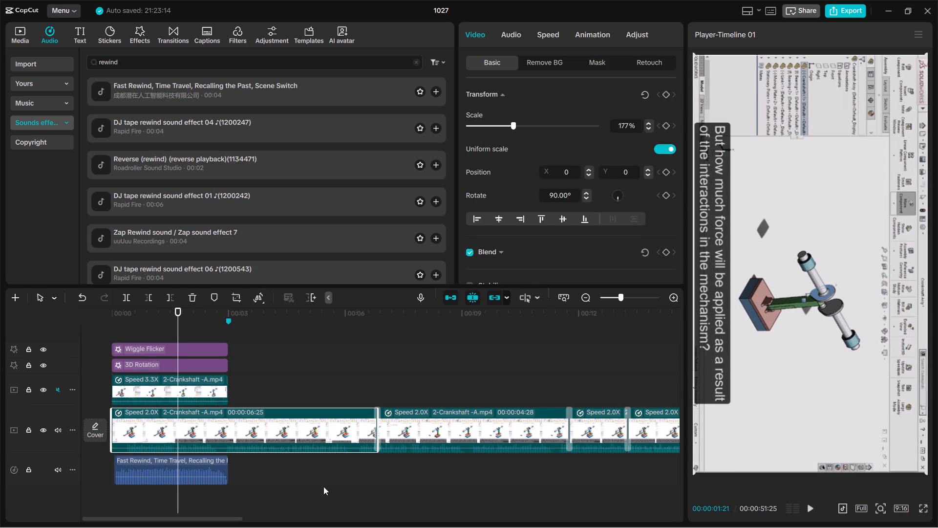
pyautogui.click(323, 486)
pyautogui.scroll(-2, 338, 475)
pyautogui.moveTo(325, 471); pyautogui.dragTo(537, 471)
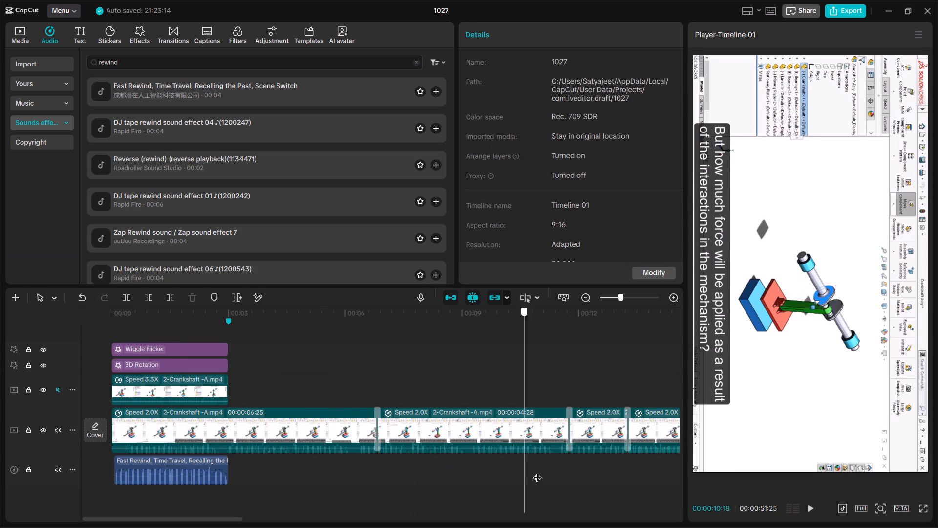
pyautogui.moveTo(537, 471); pyautogui.dragTo(508, 496)
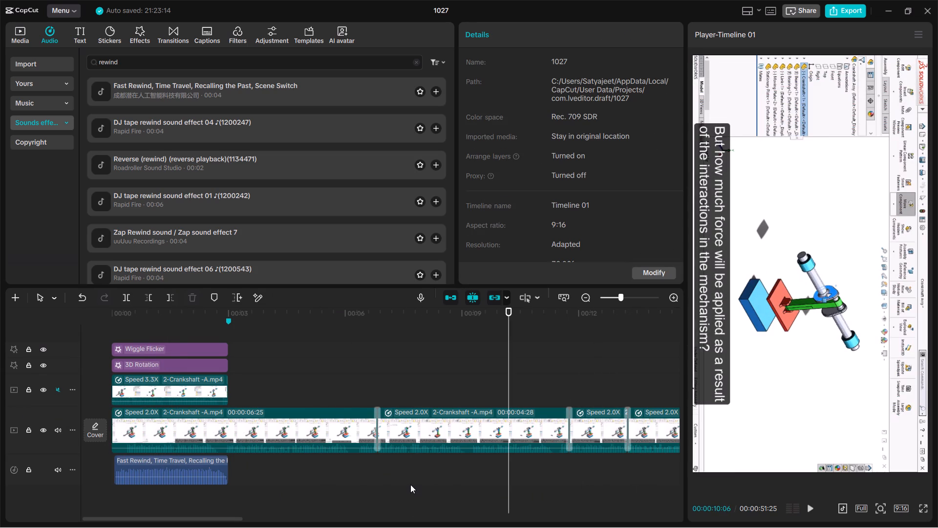
# Combine all clips, effects and audio on the timeline into one compound clip.
pyautogui.hotkey('ctrl', 'a')
pyautogui.hotkey('ctrl', 'a')
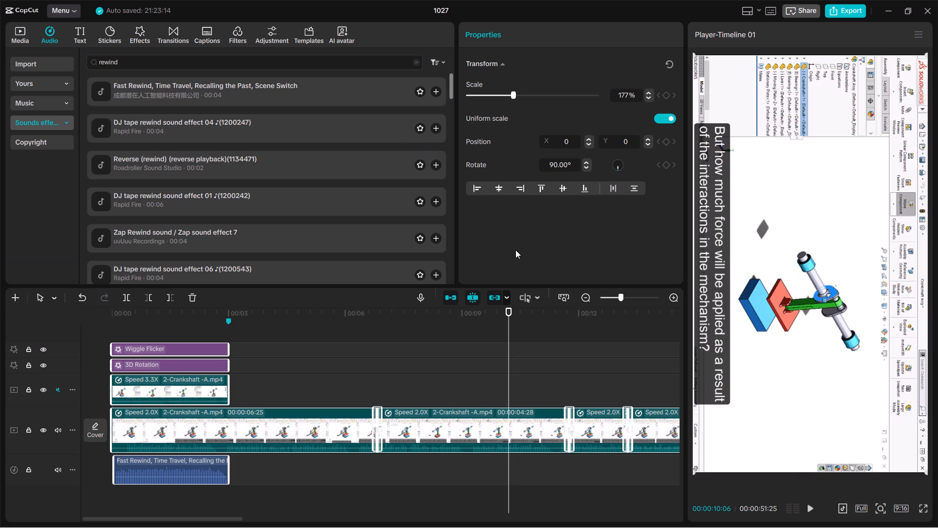
pyautogui.rightClick(379, 447)
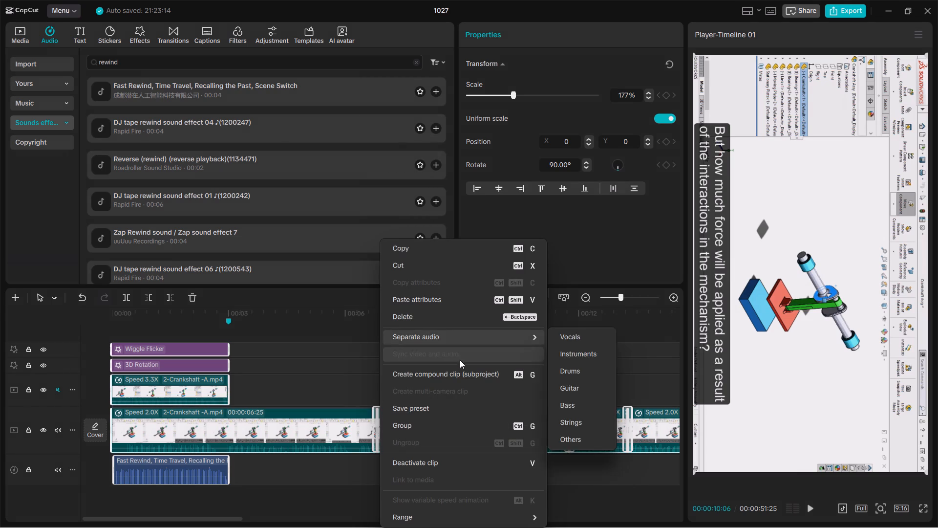
pyautogui.click(466, 376)
# Look over the compound clip and play its intro from the timeline start.
pyautogui.click(349, 379)
pyautogui.moveTo(349, 379); pyautogui.dragTo(215, 408)
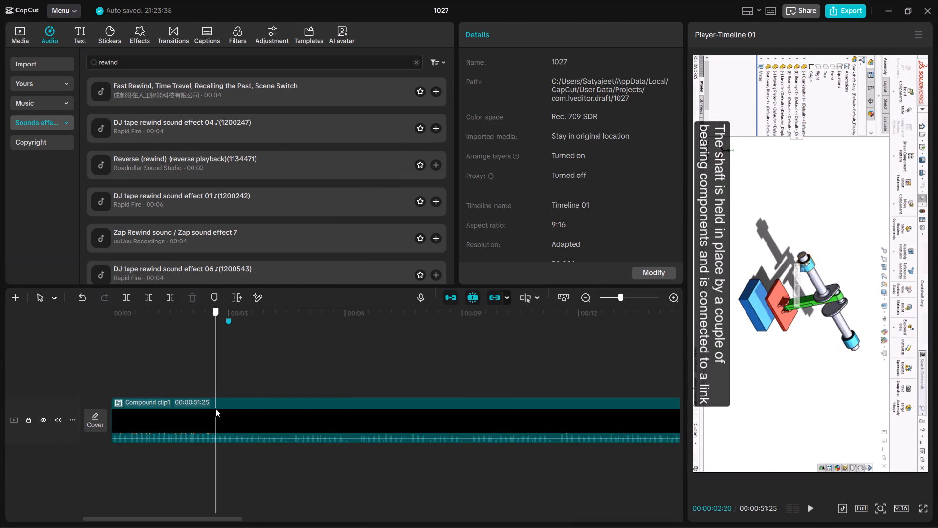
pyautogui.moveTo(266, 483); pyautogui.dragTo(332, 404)
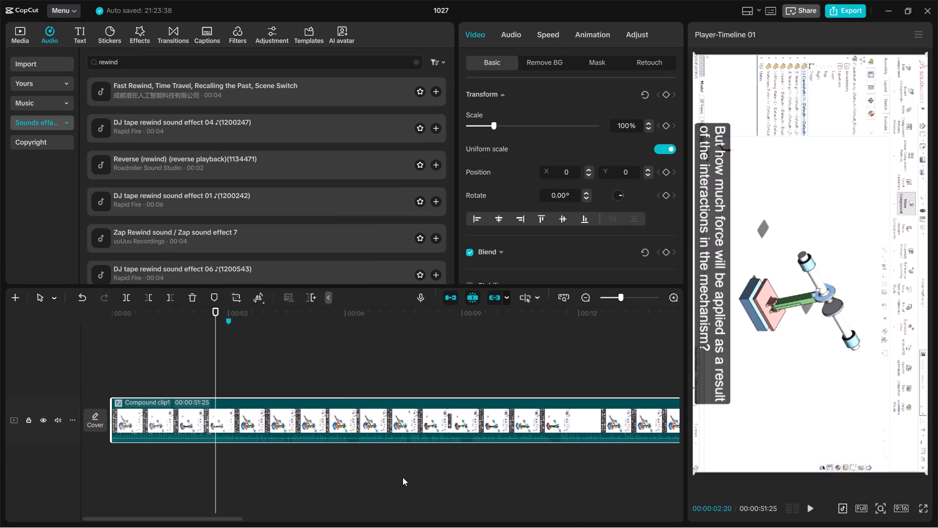
pyautogui.moveTo(403, 477); pyautogui.dragTo(438, 414)
pyautogui.moveTo(219, 375); pyautogui.dragTo(69, 407)
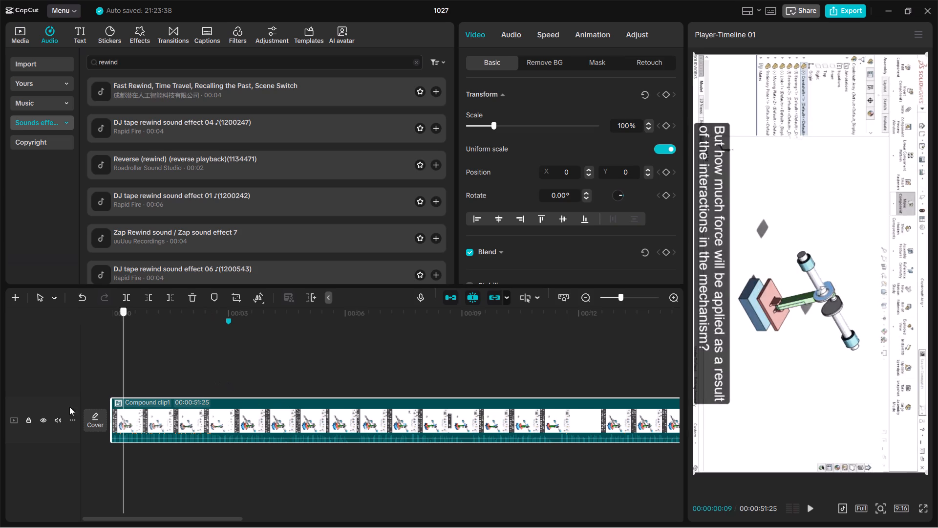
pyautogui.moveTo(69, 407); pyautogui.dragTo(33, 414)
pyautogui.press('space')
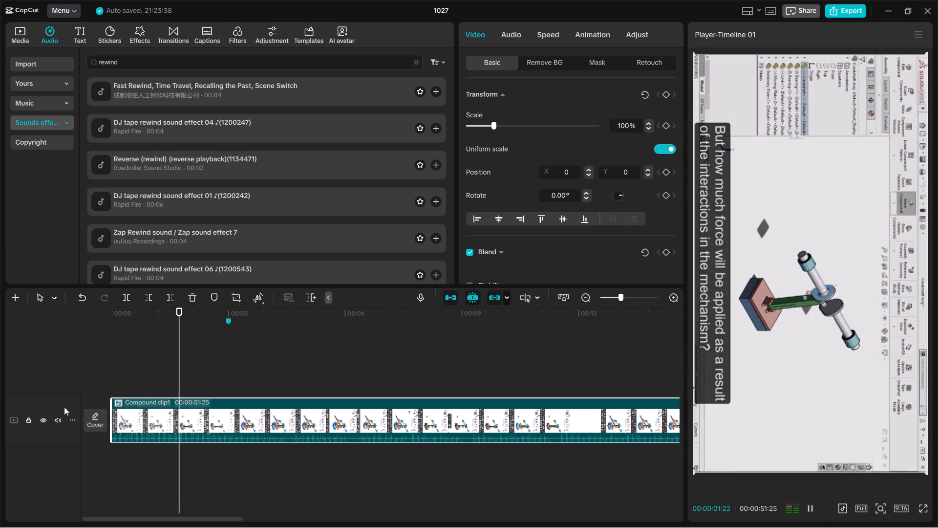
pyautogui.press('space')
# Open the compound clip's contents and mute the track holding the 3.3X overlay clip.
pyautogui.click(176, 431)
pyautogui.doubleClick(256, 419)
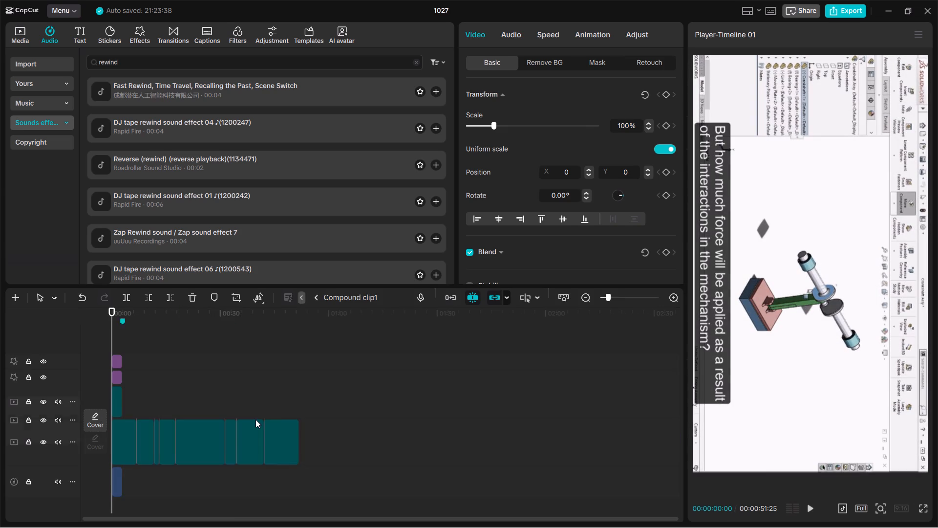
pyautogui.scroll(-1, 166, 394)
pyautogui.keyDown('ctrl'); pyautogui.scroll(8, 182, 394); pyautogui.keyUp('ctrl')
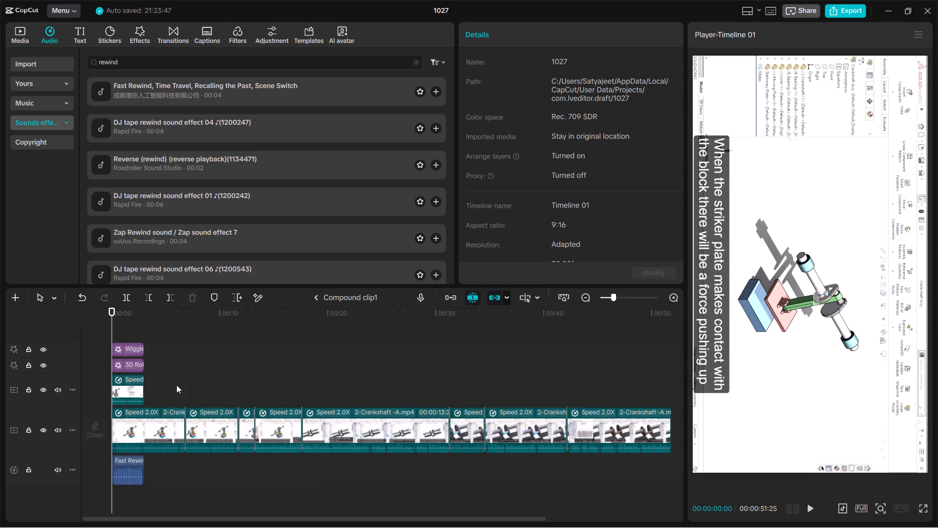
pyautogui.keyDown('ctrl'); pyautogui.scroll(7, 176, 385); pyautogui.keyUp('ctrl')
pyautogui.click(58, 387)
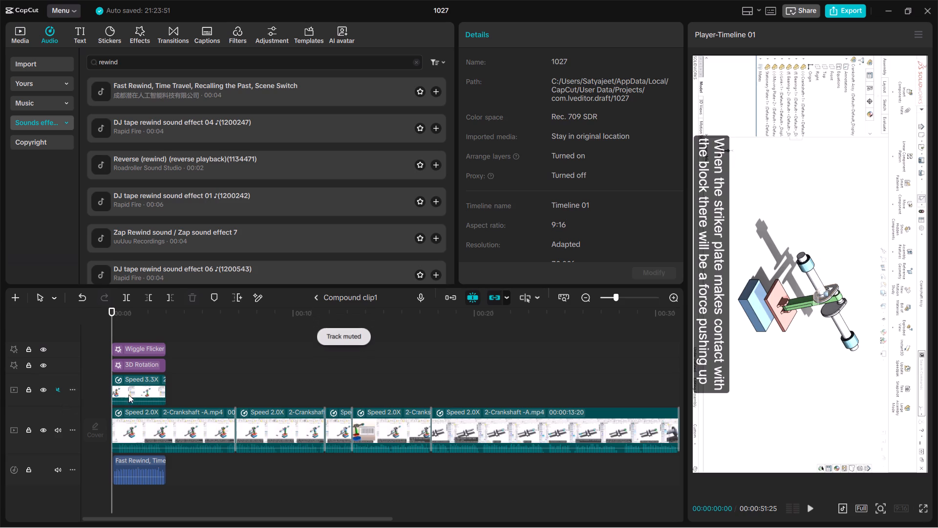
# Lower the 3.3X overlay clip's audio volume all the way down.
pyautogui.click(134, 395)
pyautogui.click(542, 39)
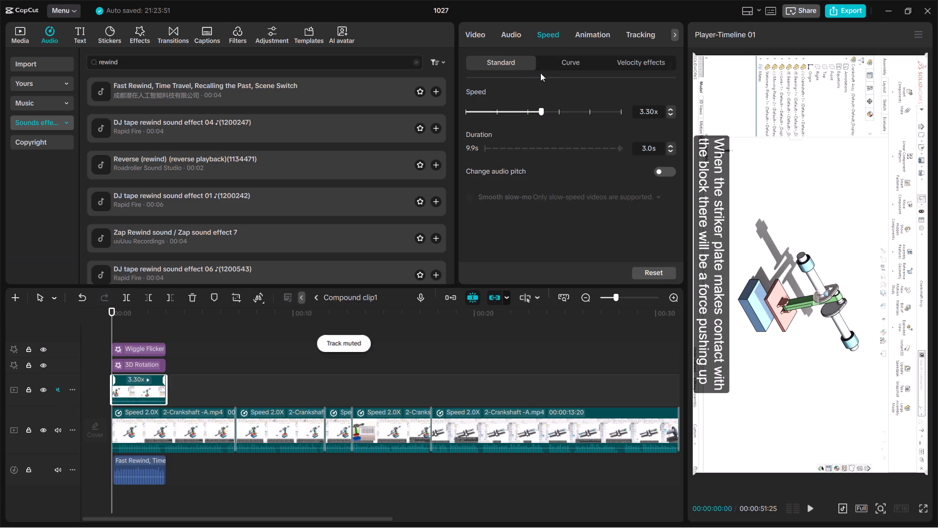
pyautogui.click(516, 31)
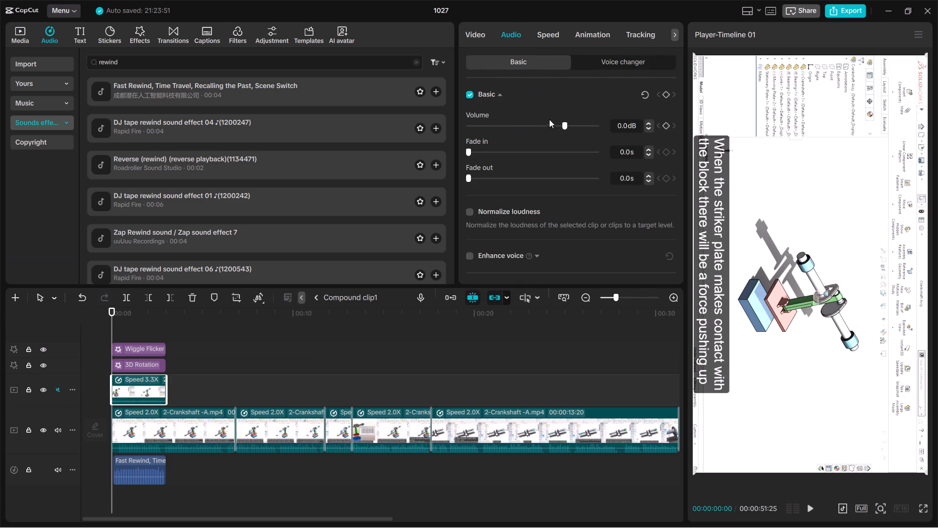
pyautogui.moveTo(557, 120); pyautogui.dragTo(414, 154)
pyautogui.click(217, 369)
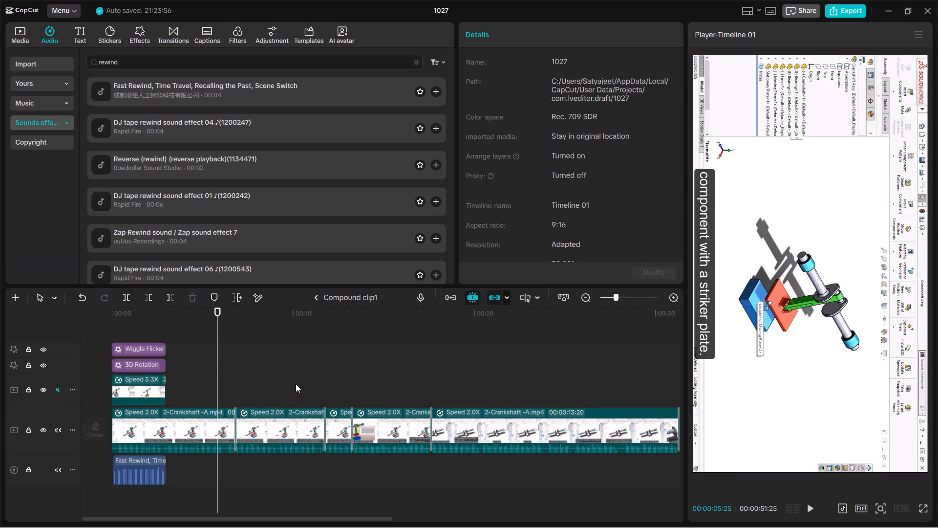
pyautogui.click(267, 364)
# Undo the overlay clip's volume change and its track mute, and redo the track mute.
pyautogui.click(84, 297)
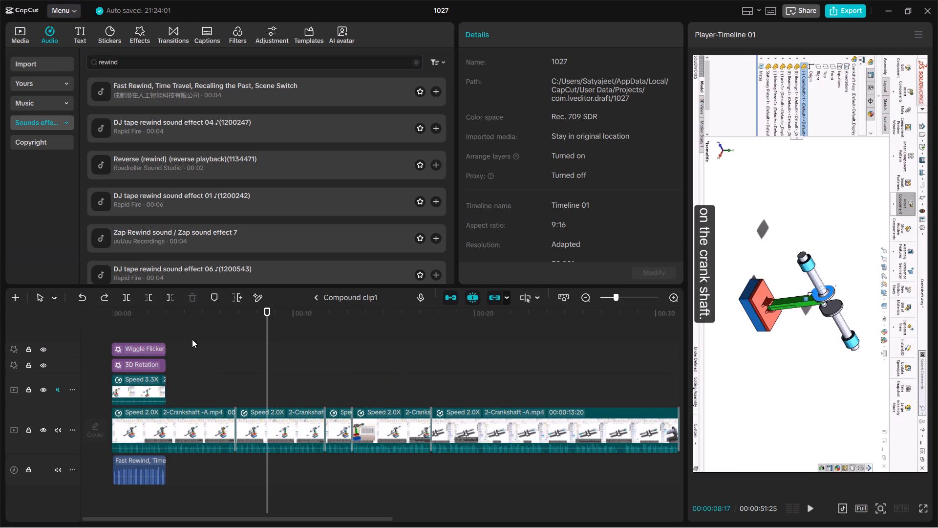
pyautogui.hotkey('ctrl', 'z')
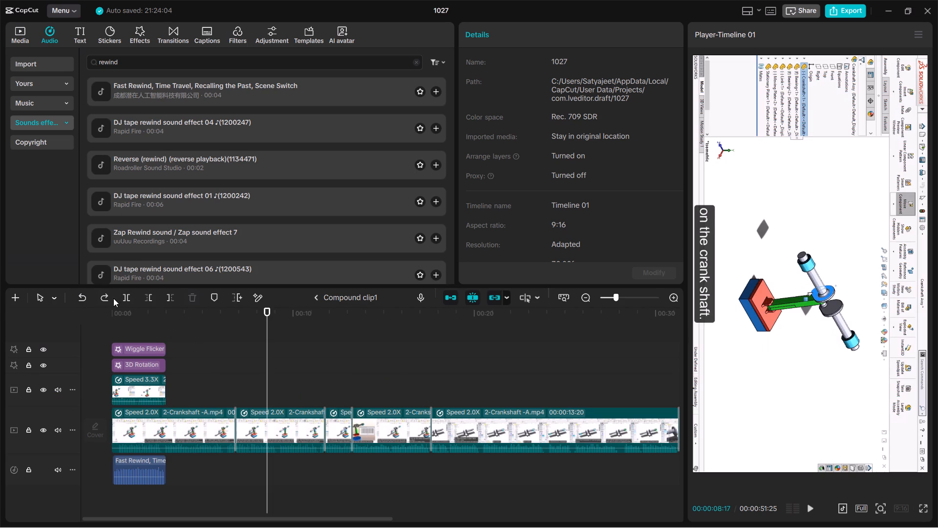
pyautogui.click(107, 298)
# Combine all the clips, effects and audio on the timeline into a new compound clip.
pyautogui.moveTo(267, 365); pyautogui.dragTo(88, 380)
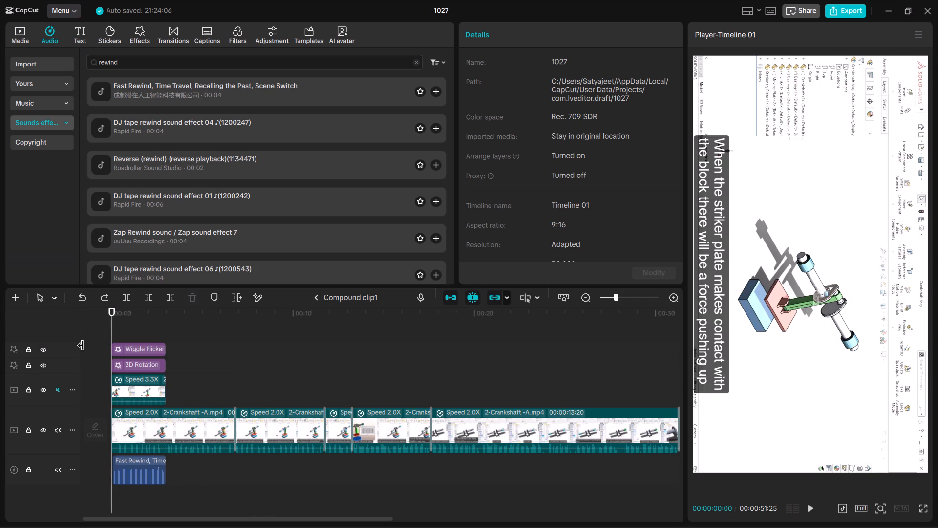
pyautogui.click(51, 300)
pyautogui.click(238, 348)
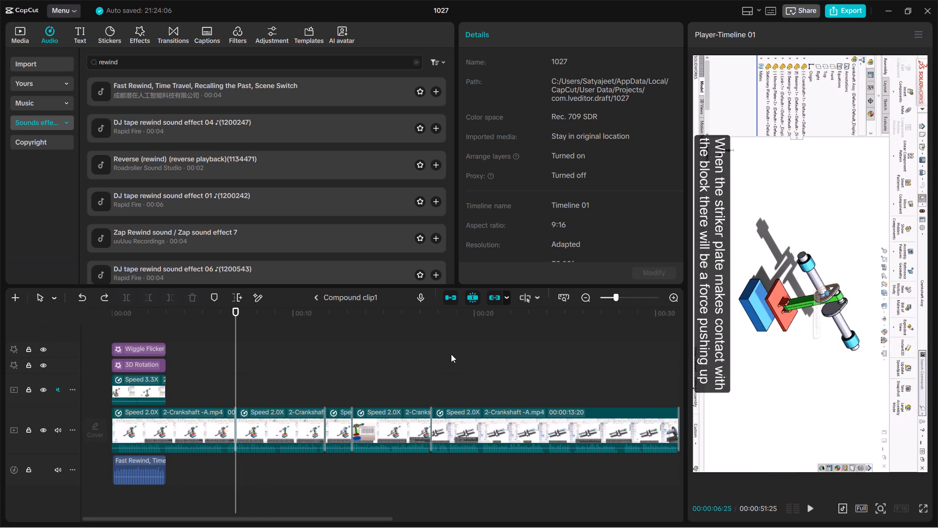
pyautogui.scroll(-3, 451, 357)
pyautogui.rightClick(357, 426)
pyautogui.click(302, 469)
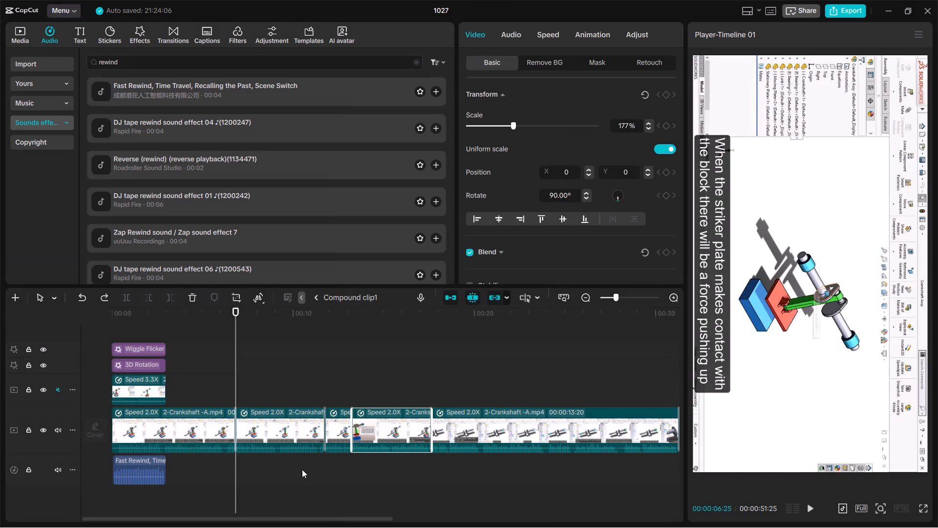
pyautogui.hotkey('ctrl', 'a')
pyautogui.rightClick(281, 429)
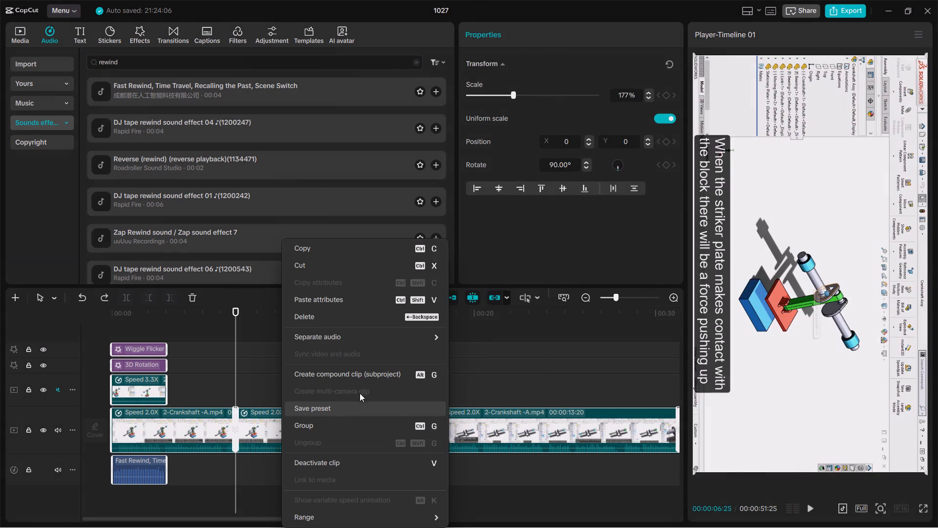
pyautogui.click(355, 377)
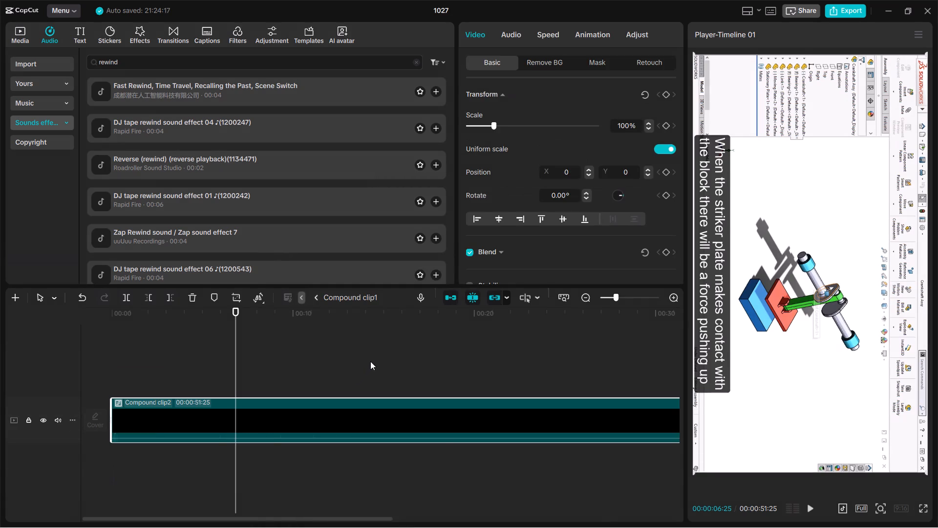
# Play the new compound clip's intro from the timeline start.
pyautogui.click(370, 361)
pyautogui.moveTo(368, 365); pyautogui.dragTo(125, 403)
pyautogui.press('space')
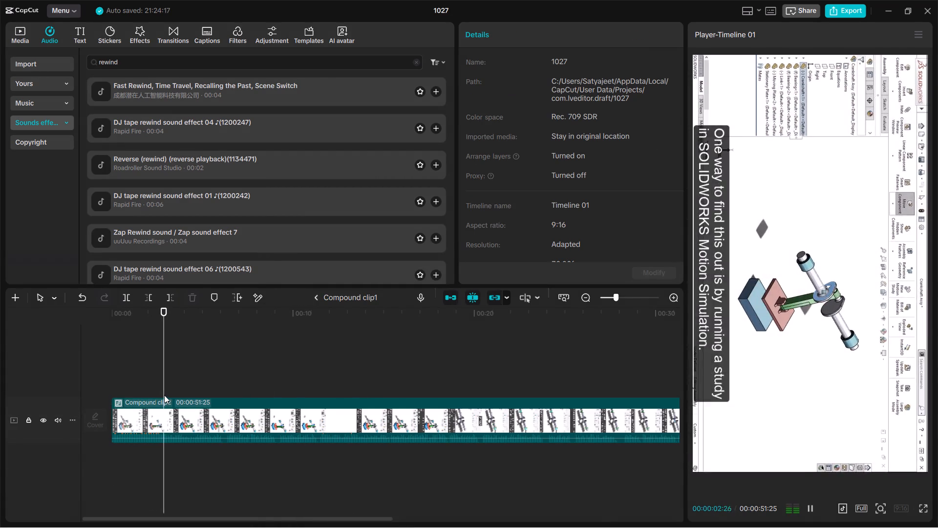
pyautogui.press('space')
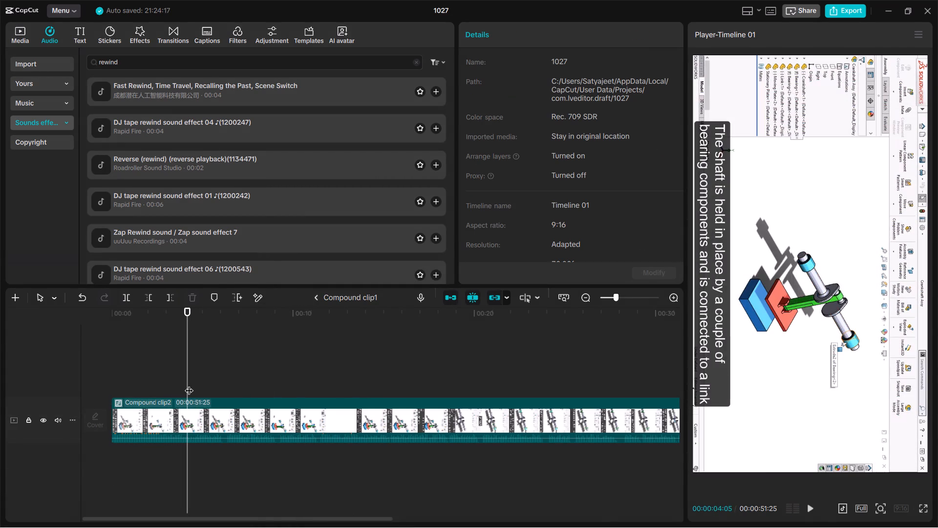
pyautogui.moveTo(189, 384); pyautogui.dragTo(84, 402)
pyautogui.press('space')
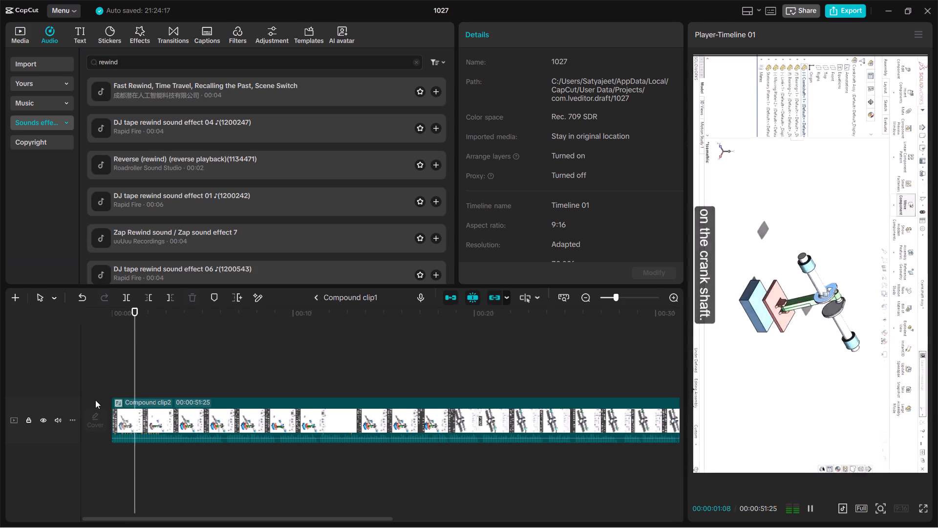
pyautogui.press('space')
# Open the new compound clip's contents and lower the 3.3X overlay clip's audio volume all the way down.
pyautogui.doubleClick(144, 419)
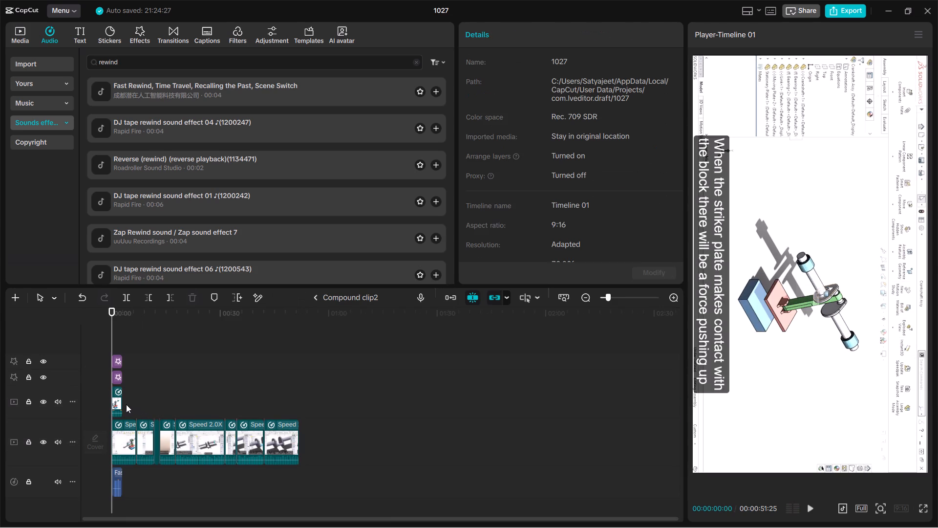
pyautogui.click(117, 402)
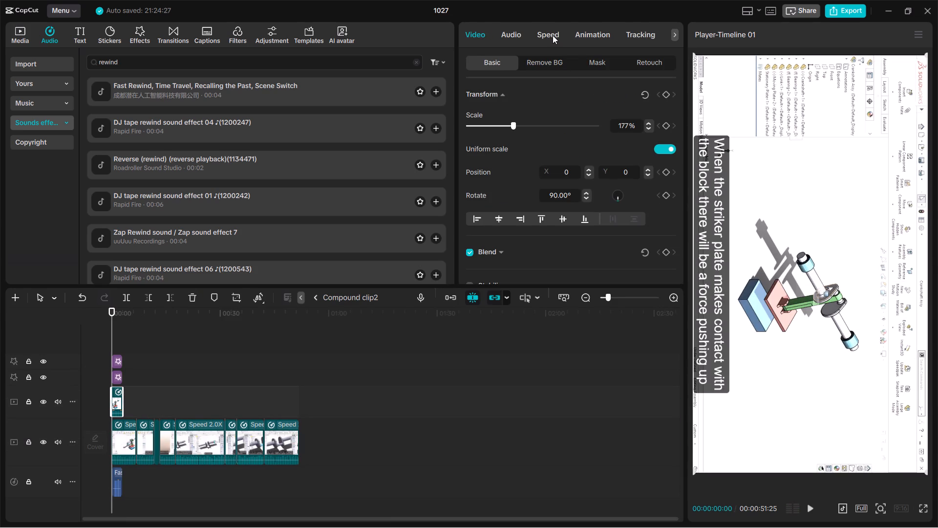
pyautogui.click(553, 35)
pyautogui.click(519, 32)
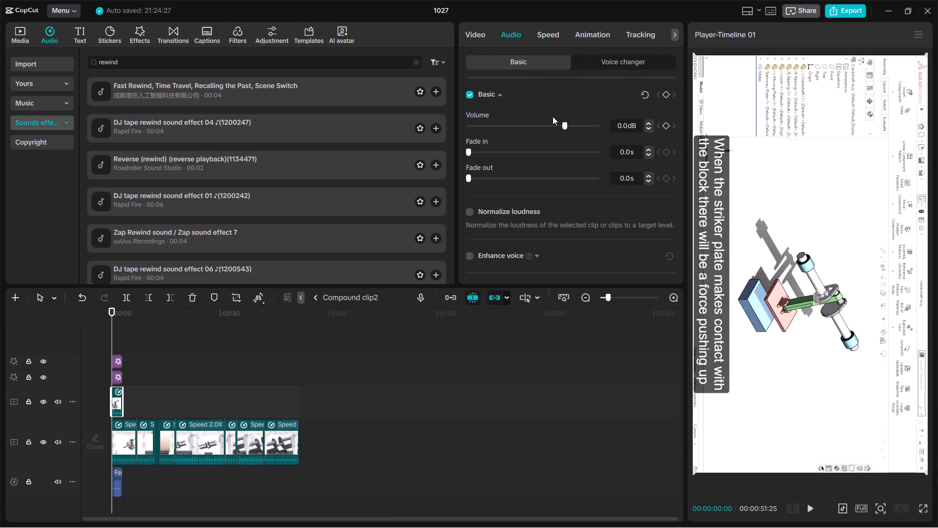
pyautogui.moveTo(560, 125); pyautogui.dragTo(426, 164)
pyautogui.click(298, 347)
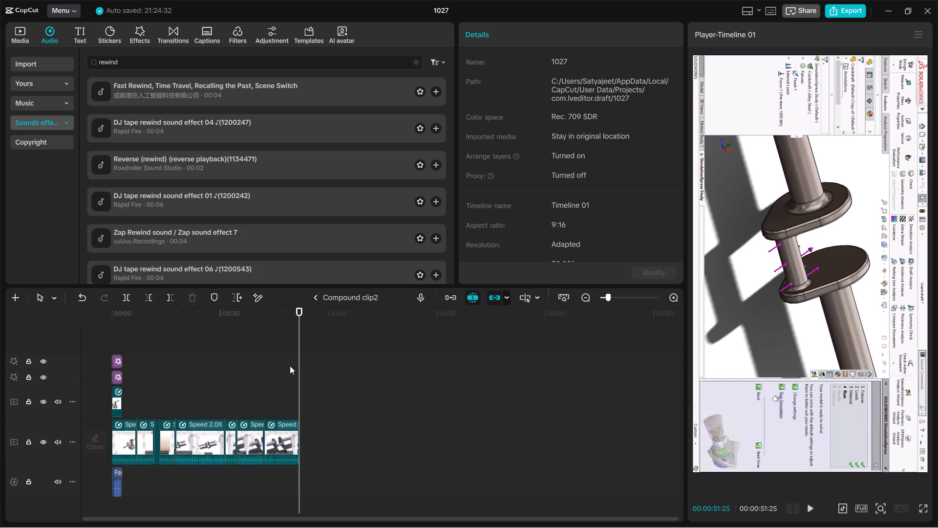
# Scrub to the end of the overlay intro, return to the outer compound timeline and play the intro.
pyautogui.moveTo(298, 365); pyautogui.dragTo(124, 372)
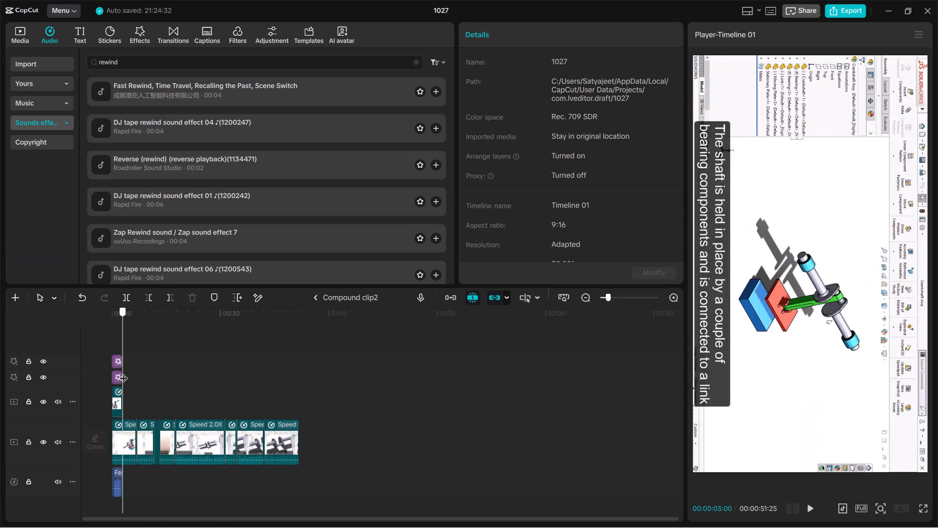
pyautogui.moveTo(124, 372); pyautogui.dragTo(123, 372)
pyautogui.click(314, 292)
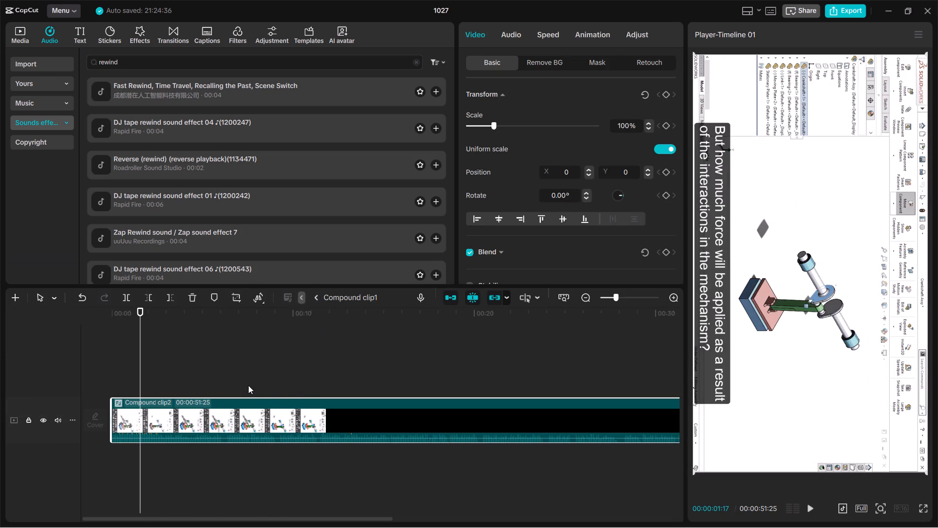
pyautogui.press('space')
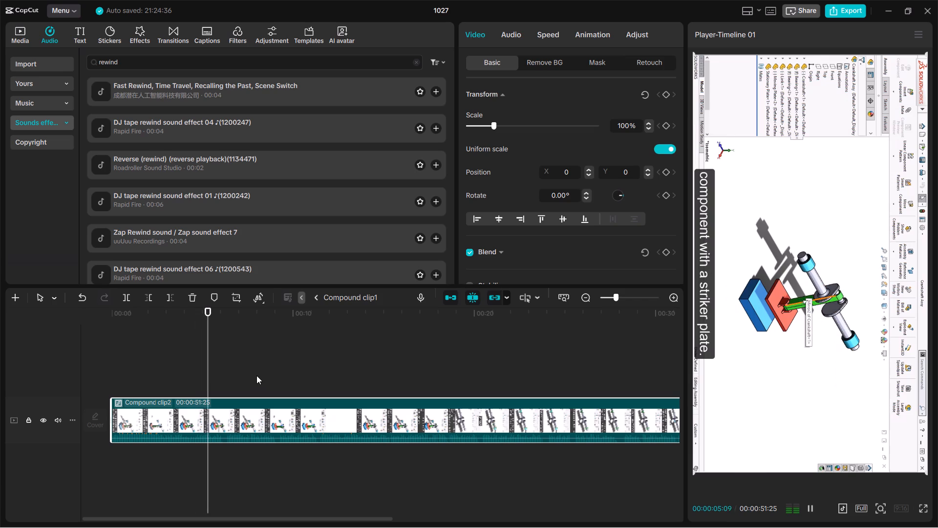
pyautogui.press('space')
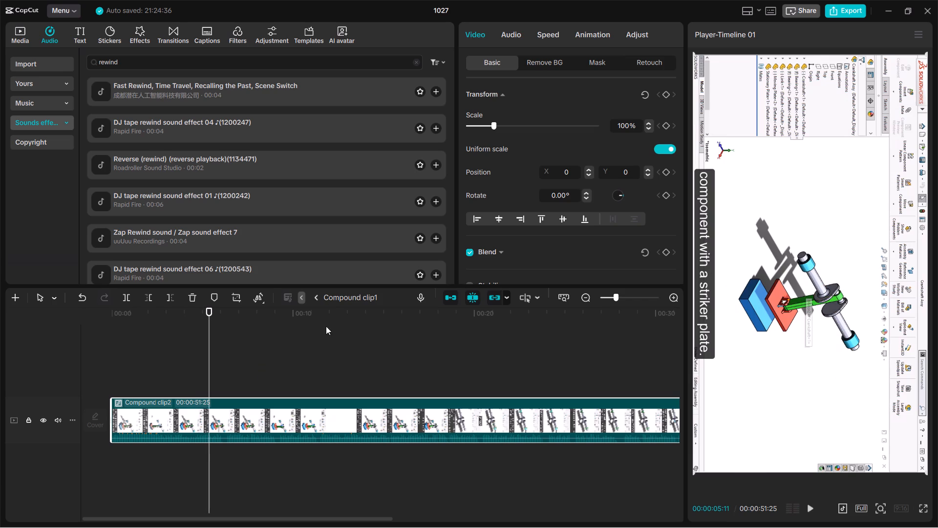
# Reopen the inner compound clip's contents and search the sound effects for bubble instead of rewind.
pyautogui.doubleClick(282, 408)
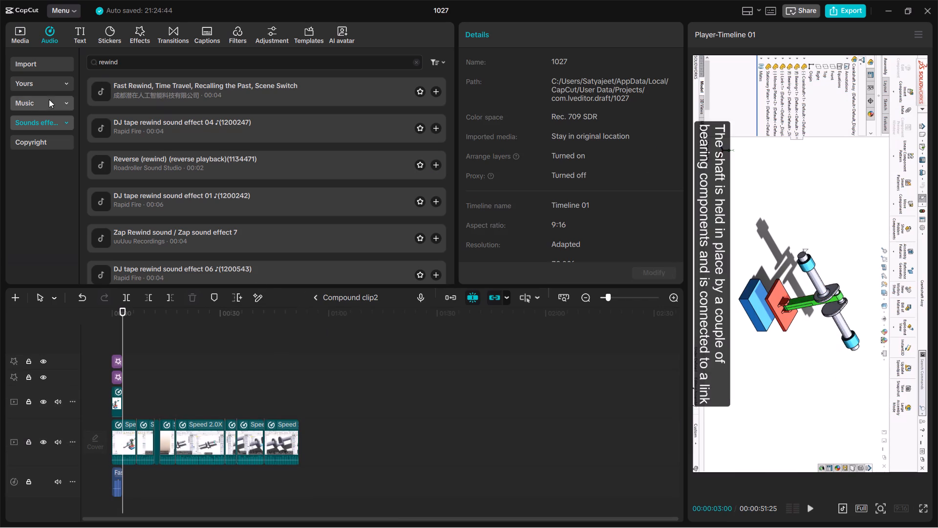
pyautogui.click(136, 62)
pyautogui.doubleClick(143, 61)
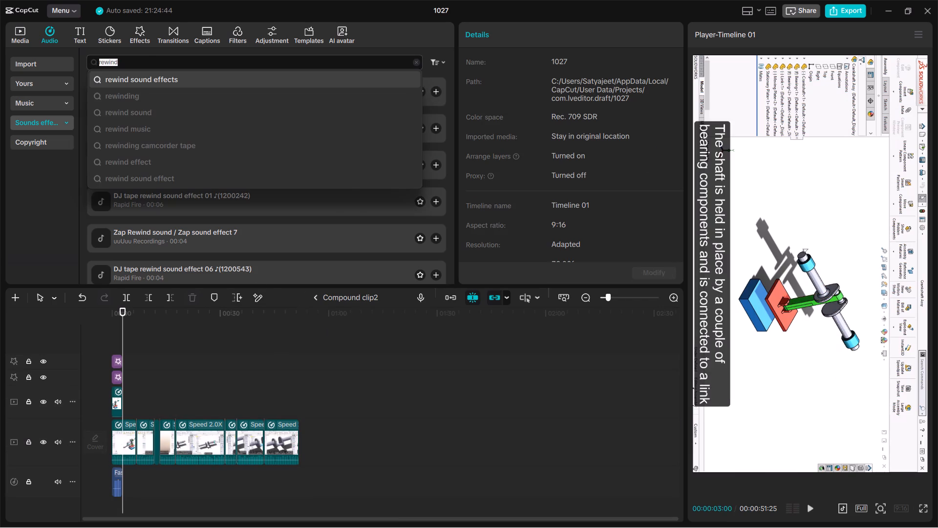
pyautogui.press('BackSpace')
pyautogui.keyDown('ctrl'); pyautogui.scroll(10, 174, 370); pyautogui.keyUp('ctrl')
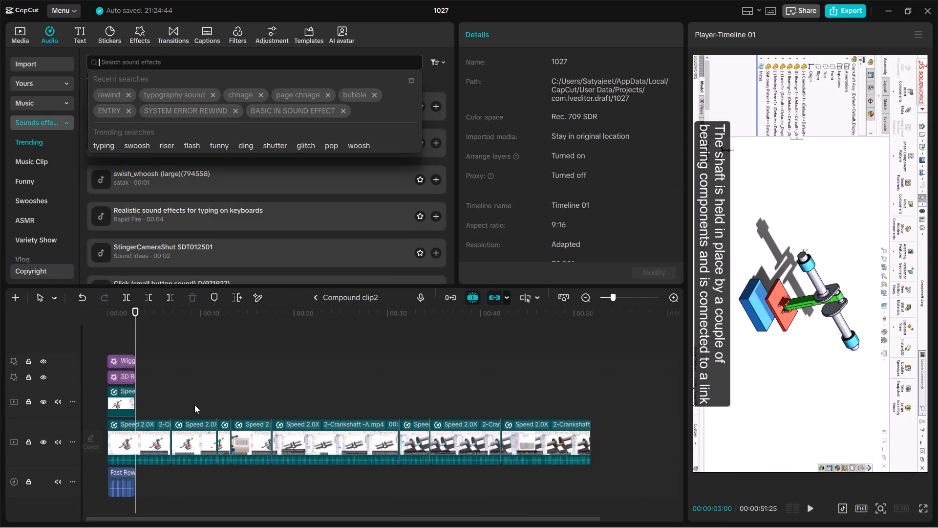
pyautogui.keyDown('ctrl'); pyautogui.scroll(9, 194, 405); pyautogui.keyUp('ctrl')
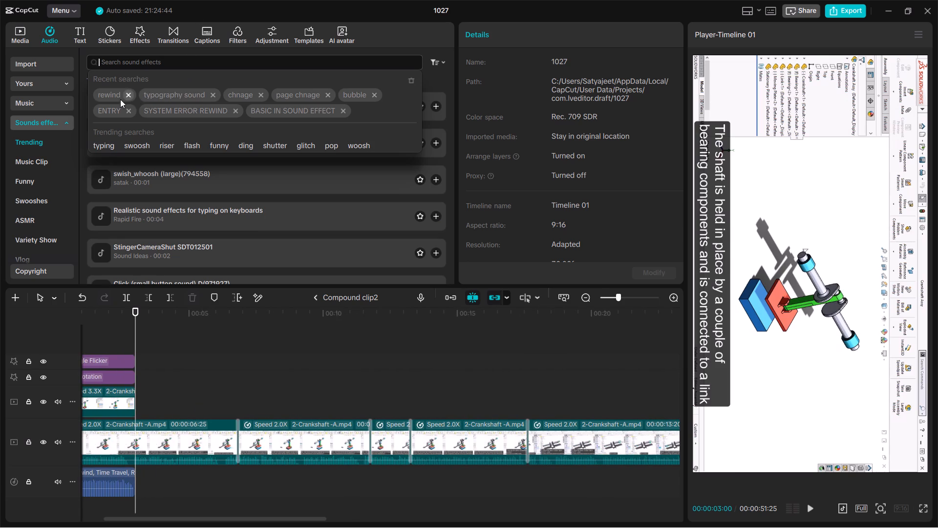
pyautogui.click(354, 95)
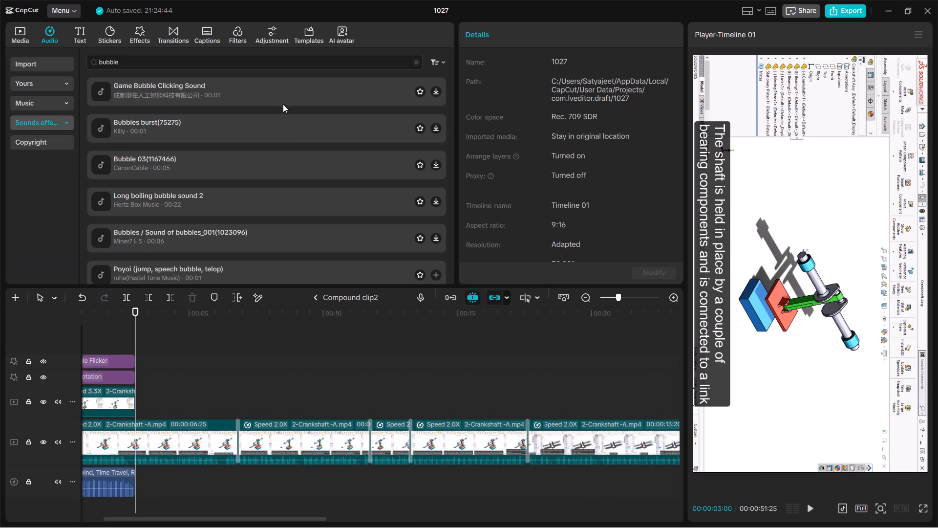
# Preview the Bubbles burst(75275) sound and place it on a new audio track at about 00:02:20, overlapping the rewind sound's end.
pyautogui.click(290, 126)
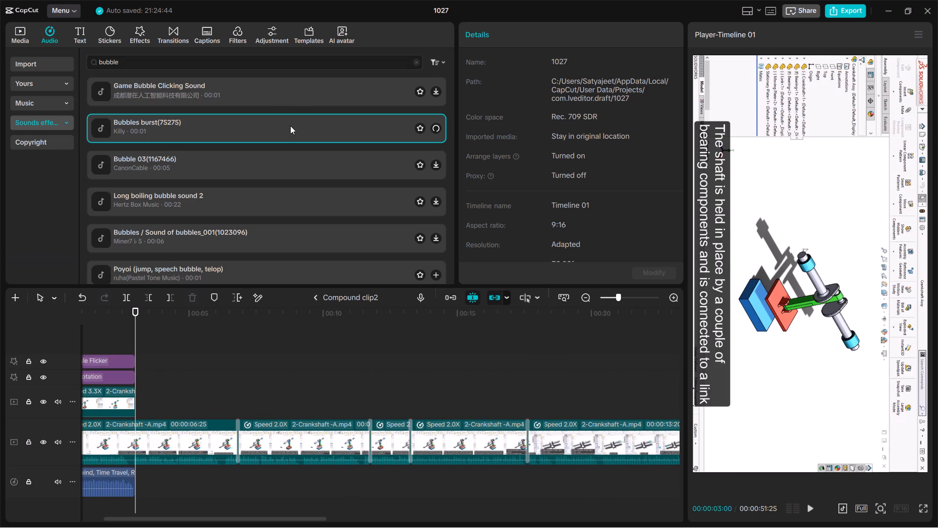
pyautogui.click(290, 126)
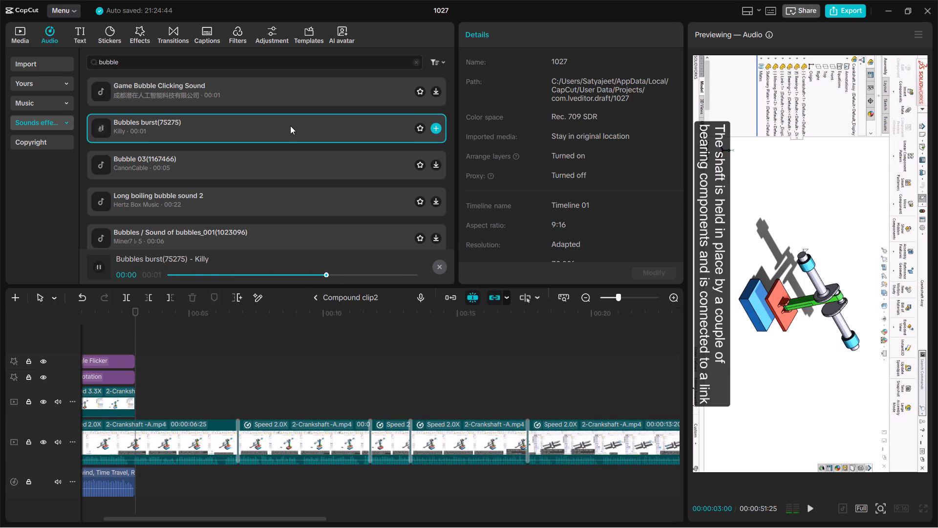
pyautogui.click(267, 132)
pyautogui.moveTo(258, 128); pyautogui.dragTo(257, 133)
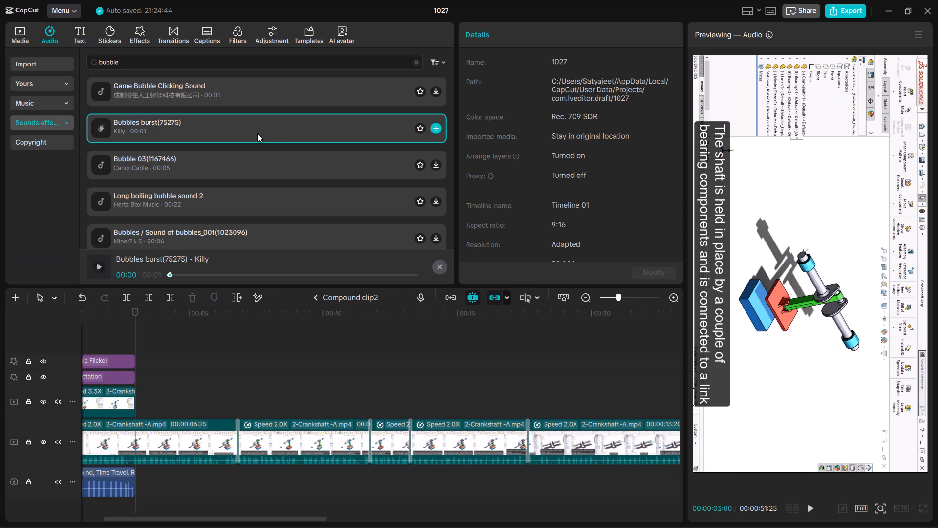
pyautogui.moveTo(257, 133); pyautogui.dragTo(135, 509)
pyautogui.scroll(-2, 151, 431)
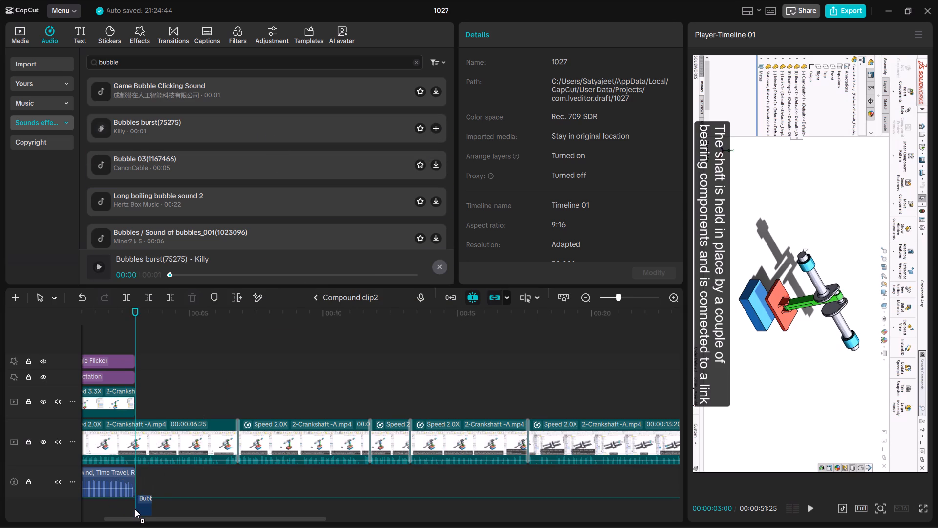
pyautogui.moveTo(135, 509); pyautogui.dragTo(128, 515)
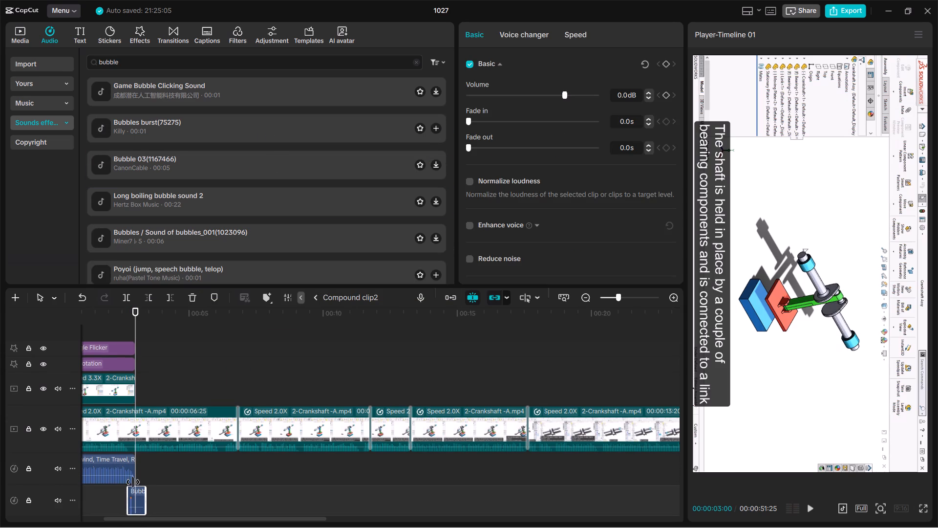
# Play the intro and replay its ending to check the timing of the Bubbles burst sound.
pyautogui.moveTo(136, 322); pyautogui.dragTo(59, 365)
pyautogui.press('space')
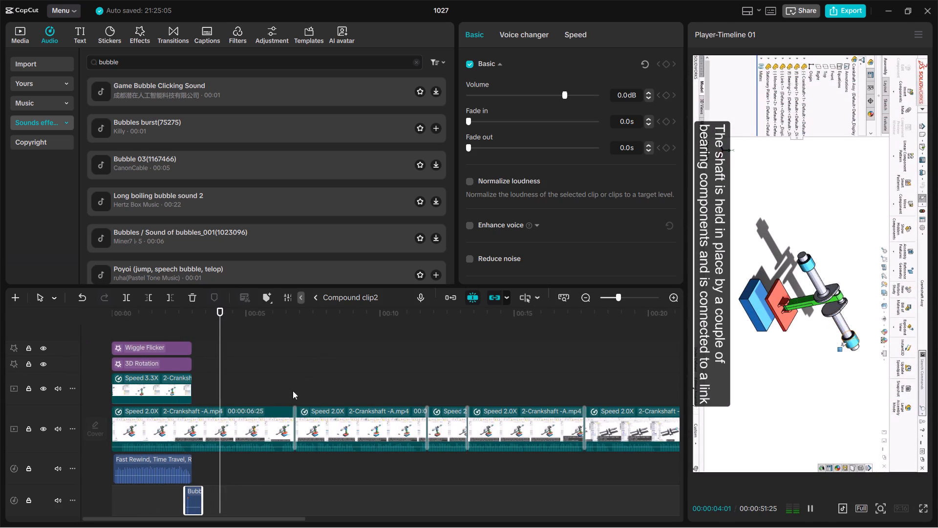
pyautogui.press('space')
pyautogui.scroll(-3, 192, 489)
pyautogui.click(193, 462)
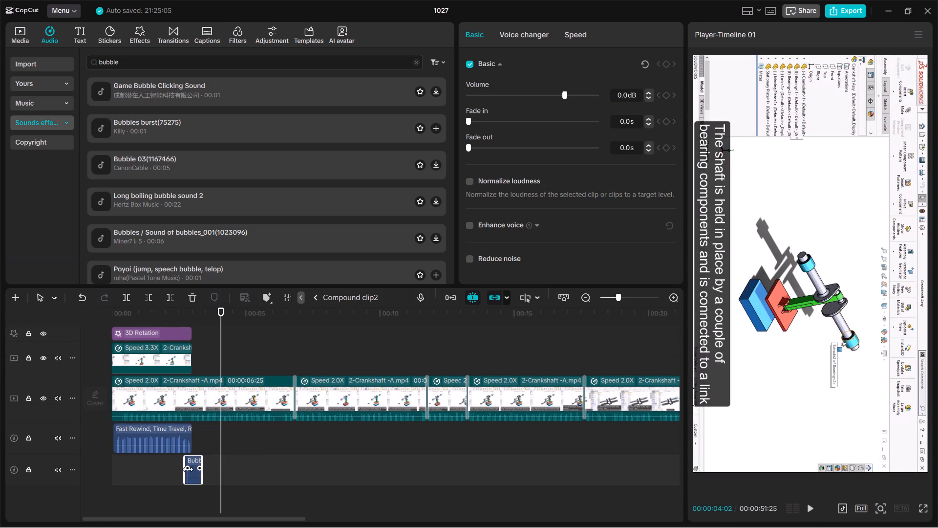
pyautogui.moveTo(188, 469); pyautogui.dragTo(187, 478)
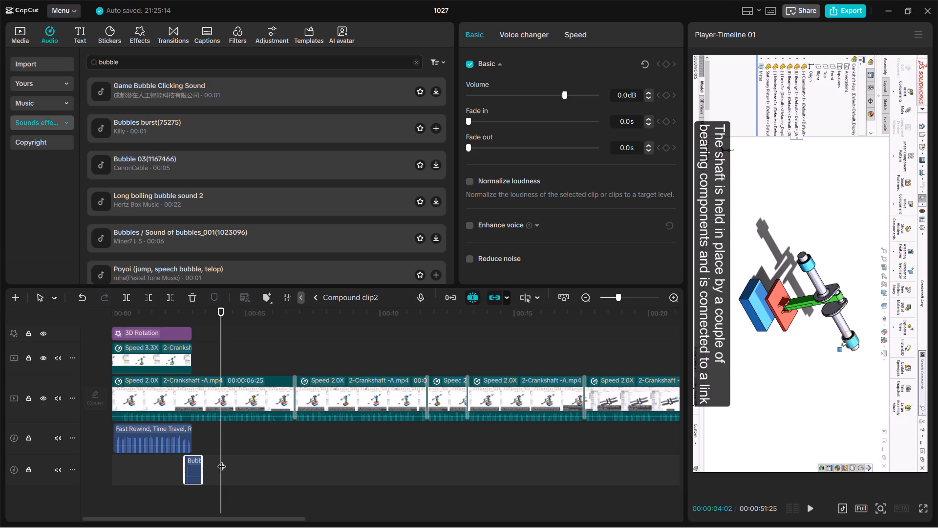
pyautogui.moveTo(222, 460); pyautogui.dragTo(157, 483)
pyautogui.press('space')
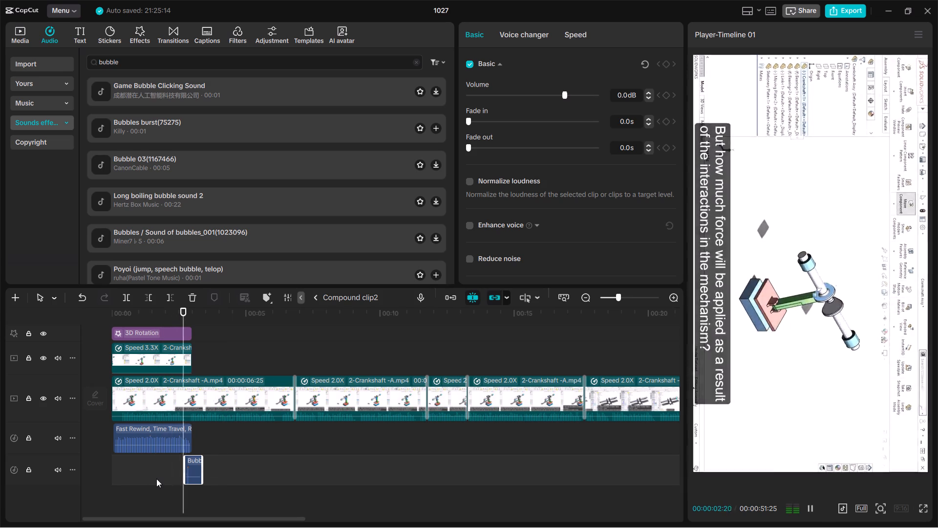
pyautogui.press('space')
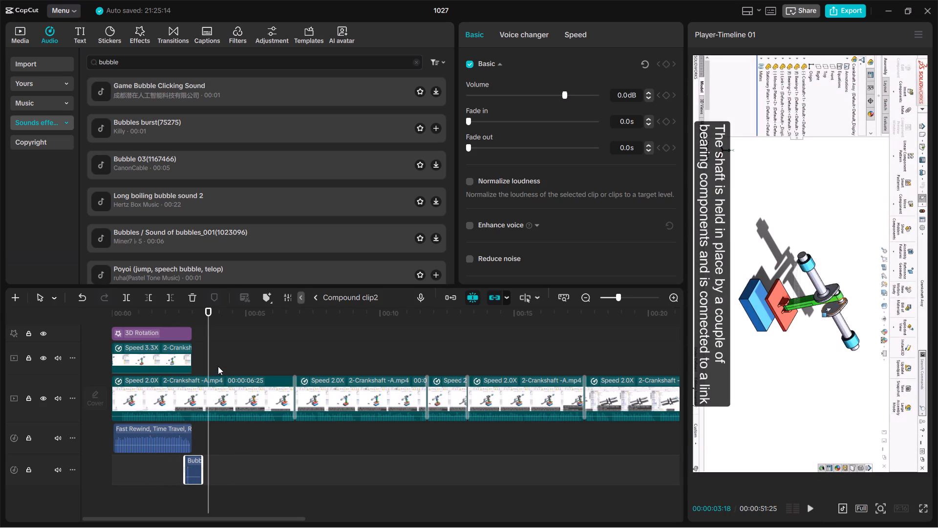
pyautogui.moveTo(208, 361); pyautogui.dragTo(179, 378)
pyautogui.press('space')
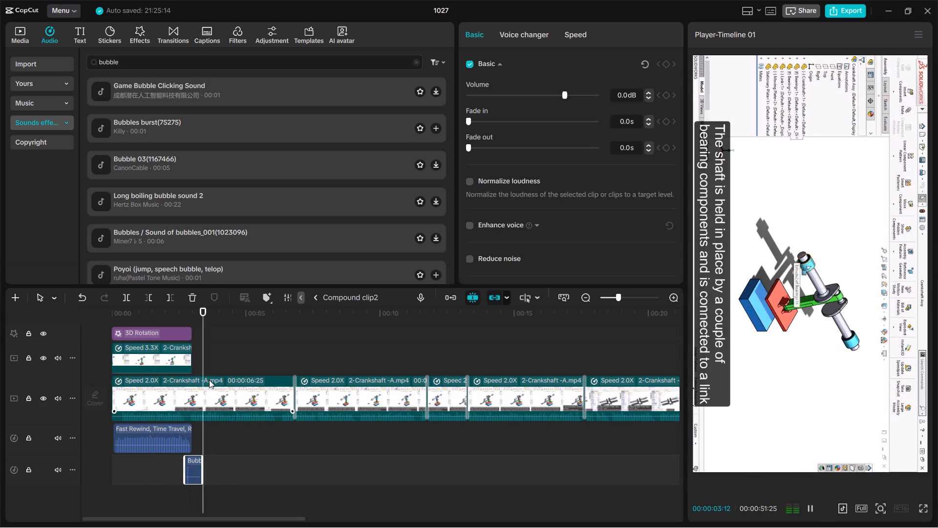
pyautogui.press('space')
# Copy the Bubbles burst sound and paste it at about 00:06:16, just before the first transition.
pyautogui.click(192, 475)
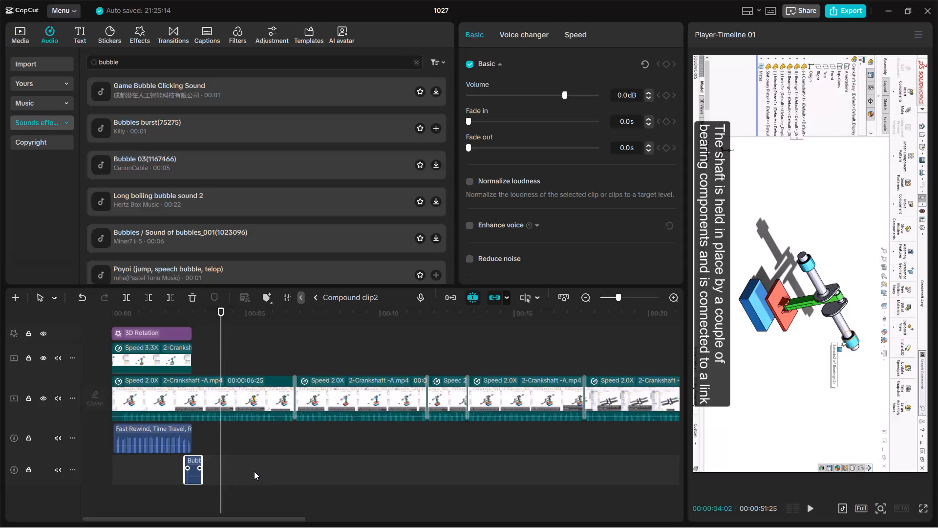
pyautogui.hotkey('ctrl', 'c')
pyautogui.click(258, 451)
pyautogui.moveTo(258, 451); pyautogui.dragTo(288, 451)
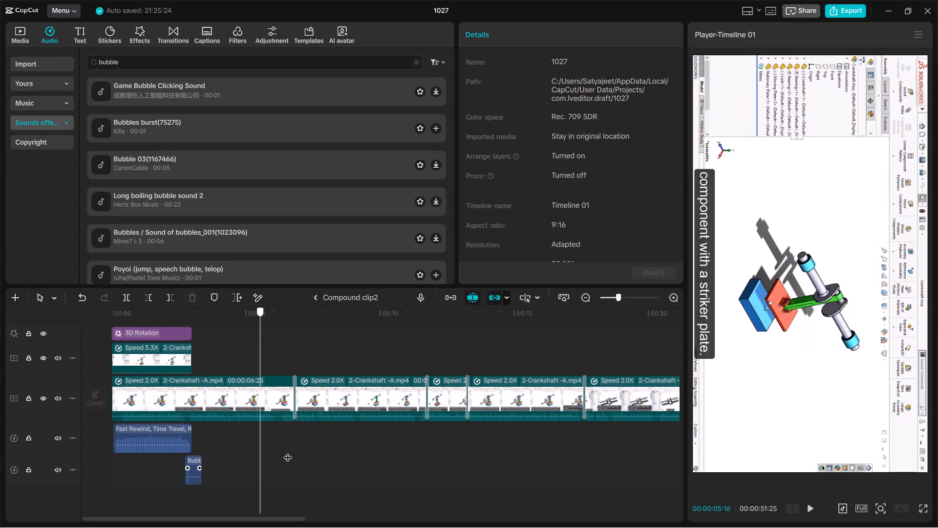
pyautogui.moveTo(288, 451); pyautogui.dragTo(287, 459)
pyautogui.hotkey('ctrl', 'v')
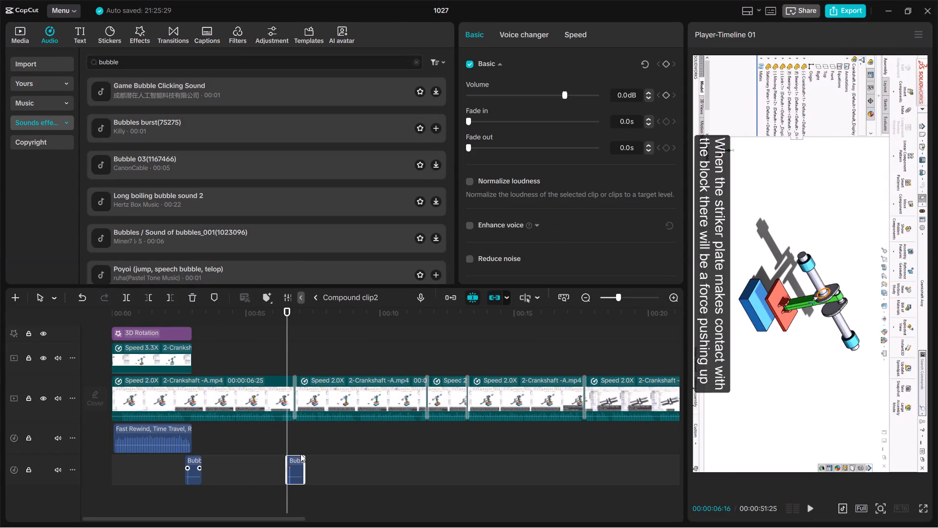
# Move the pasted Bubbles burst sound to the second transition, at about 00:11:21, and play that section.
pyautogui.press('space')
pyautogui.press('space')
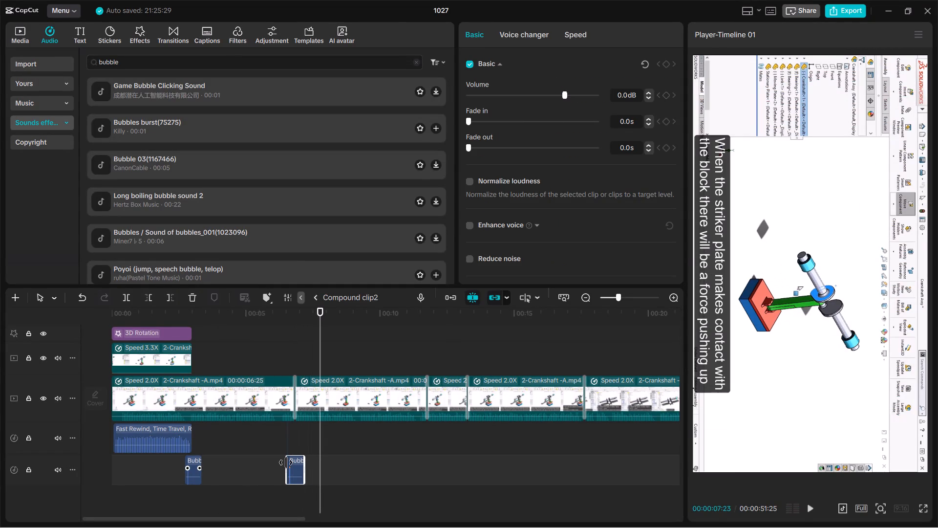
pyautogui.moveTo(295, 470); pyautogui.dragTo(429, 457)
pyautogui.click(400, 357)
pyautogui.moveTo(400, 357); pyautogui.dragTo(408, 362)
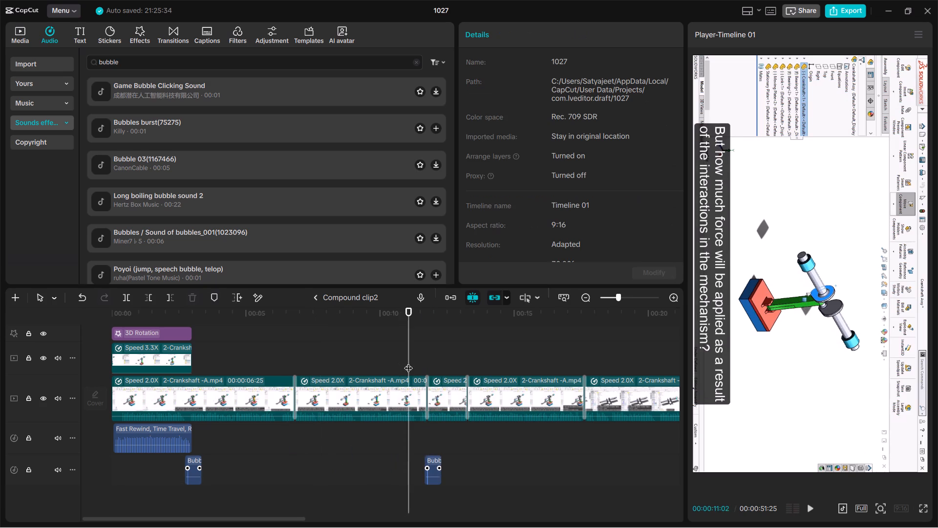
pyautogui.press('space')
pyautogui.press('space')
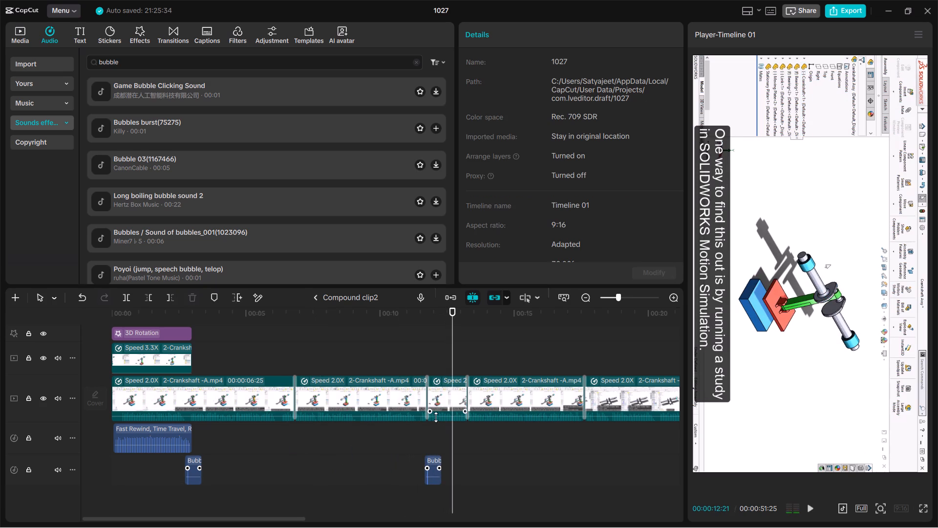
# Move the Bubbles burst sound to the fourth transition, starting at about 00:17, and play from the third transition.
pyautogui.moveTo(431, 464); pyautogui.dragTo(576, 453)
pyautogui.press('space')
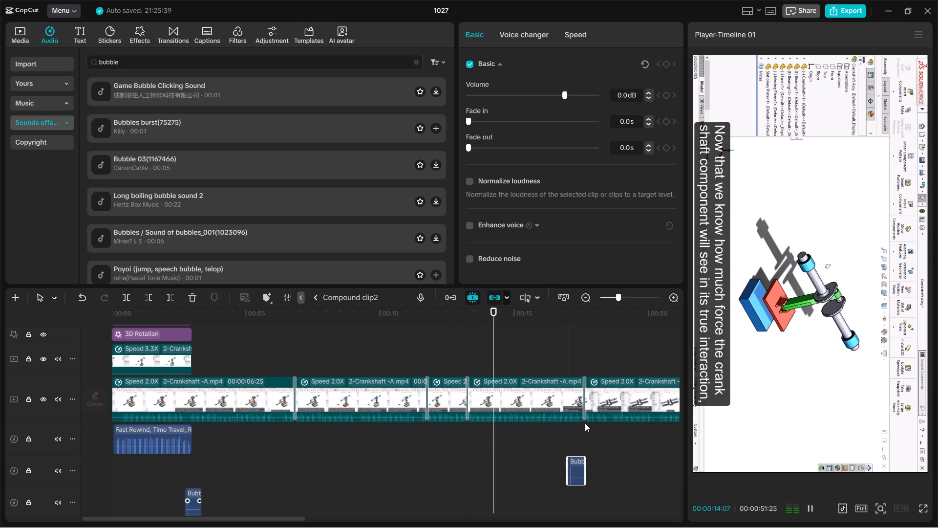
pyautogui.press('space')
# Reposition the Bubbles burst sound just before the third transition, at about 00:12:27, replaying that section to check its timing.
pyautogui.moveTo(577, 466); pyautogui.dragTo(481, 467)
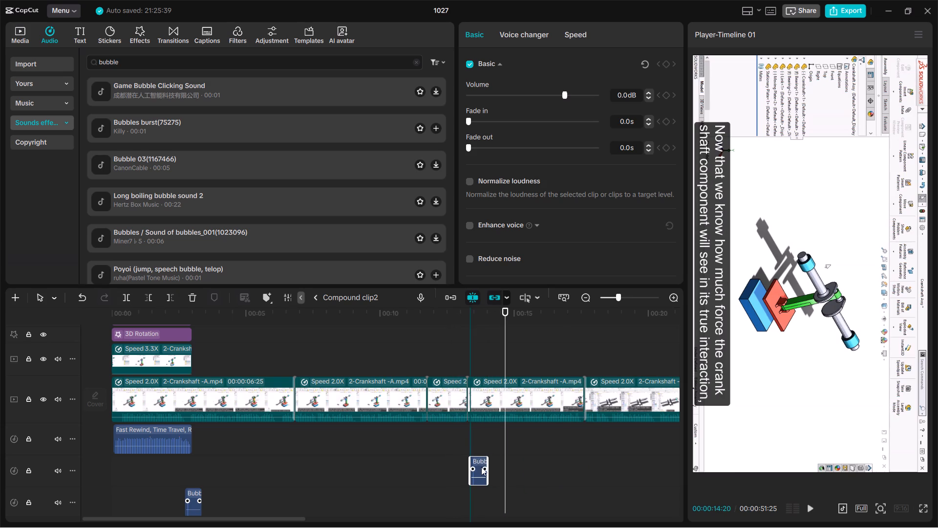
pyautogui.moveTo(481, 467); pyautogui.dragTo(473, 469)
pyautogui.click(476, 354)
pyautogui.moveTo(476, 354); pyautogui.dragTo(470, 357)
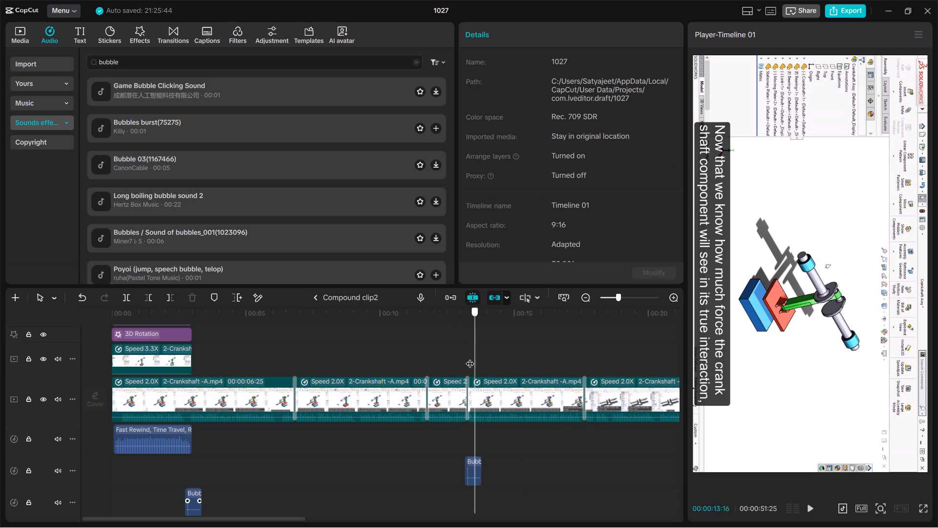
pyautogui.moveTo(470, 357); pyautogui.dragTo(456, 365)
pyautogui.press('space')
pyautogui.press('space')
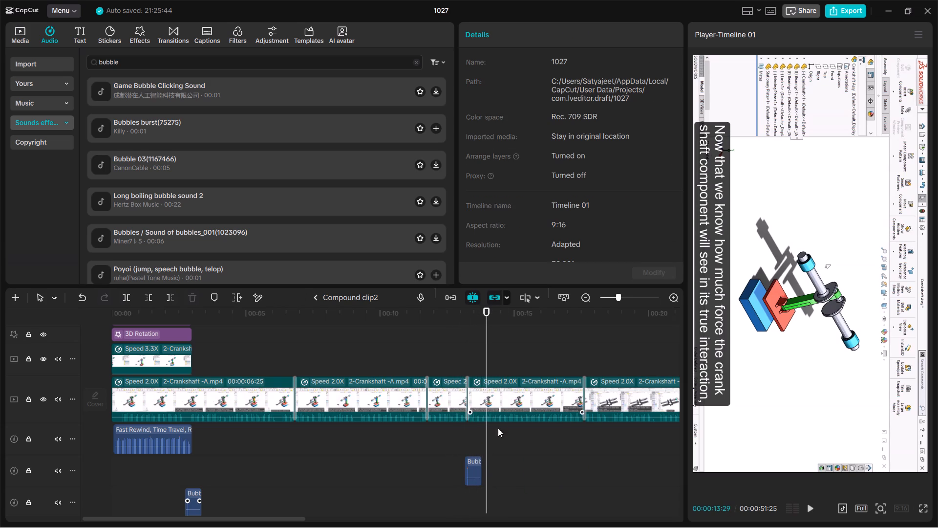
pyautogui.moveTo(472, 474); pyautogui.dragTo(465, 473)
pyautogui.press('space')
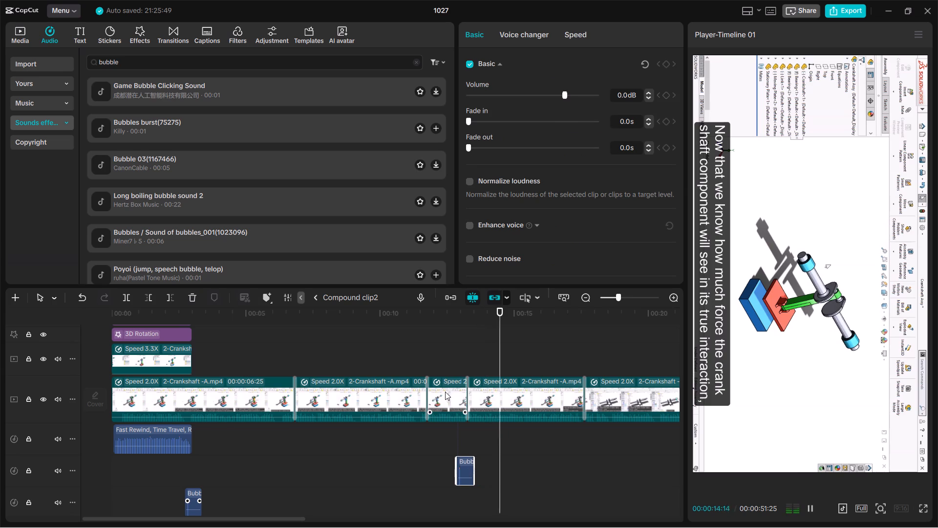
pyautogui.click(448, 353)
pyautogui.press('space')
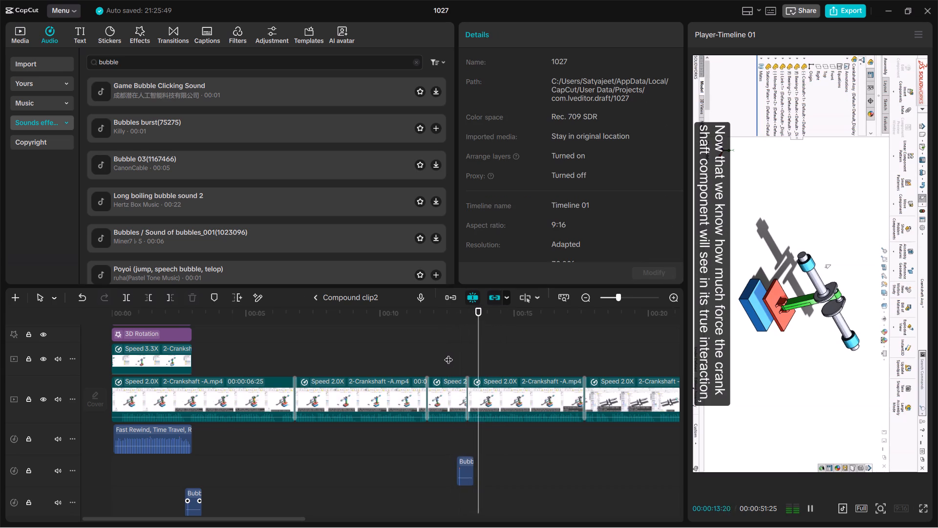
pyautogui.press('space')
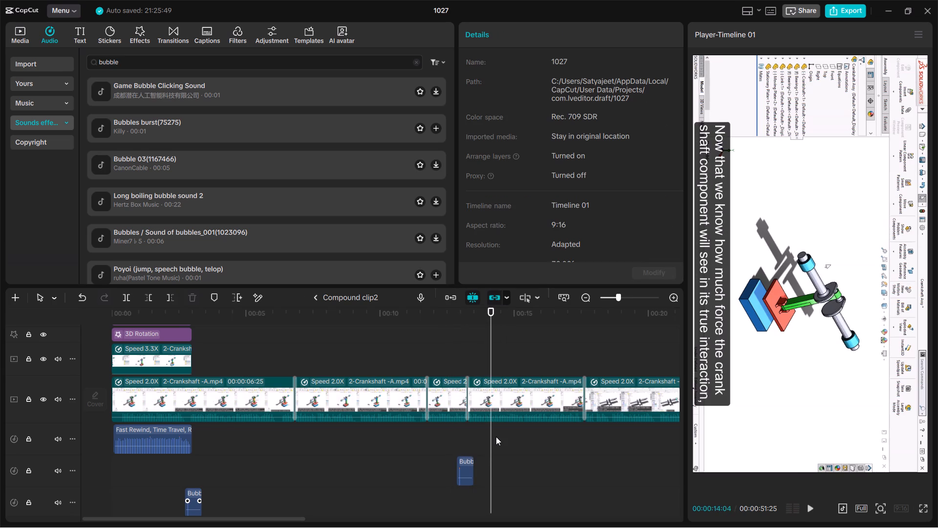
# Scrub through the inner compound clip's whole timeline, from its start to its end.
pyautogui.moveTo(491, 437); pyautogui.dragTo(505, 445)
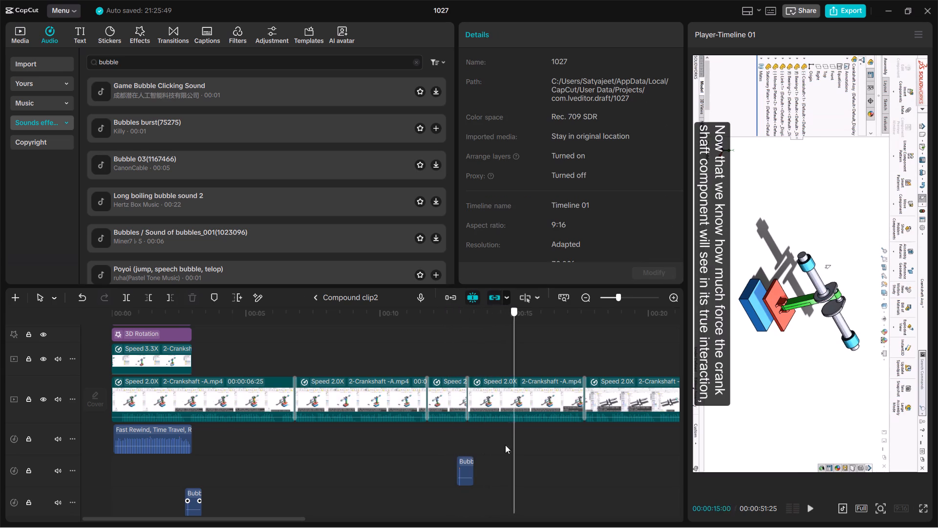
pyautogui.moveTo(505, 445); pyautogui.dragTo(345, 433)
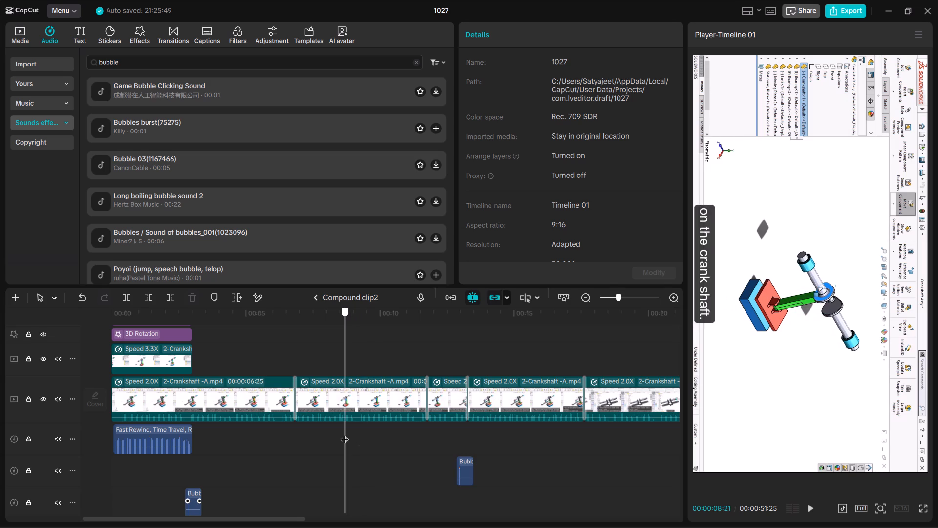
pyautogui.moveTo(345, 433); pyautogui.dragTo(101, 442)
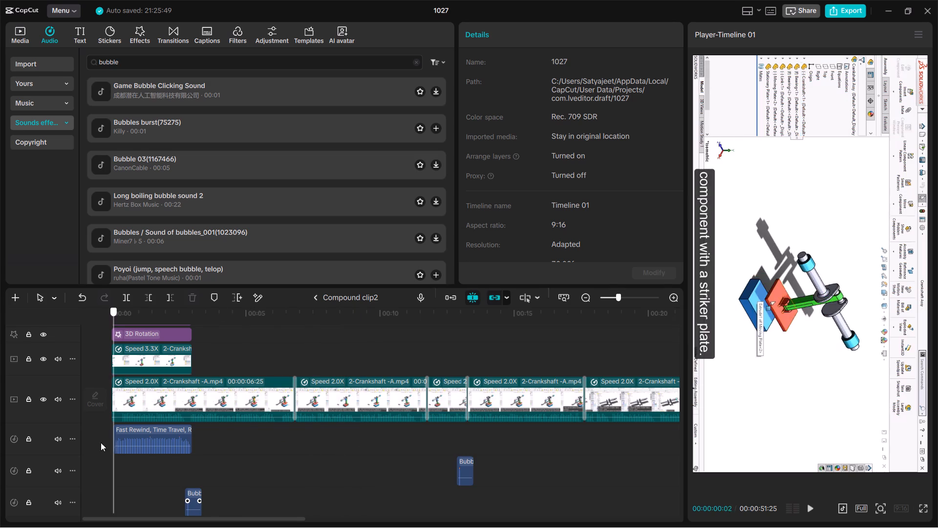
pyautogui.moveTo(101, 442); pyautogui.dragTo(83, 447)
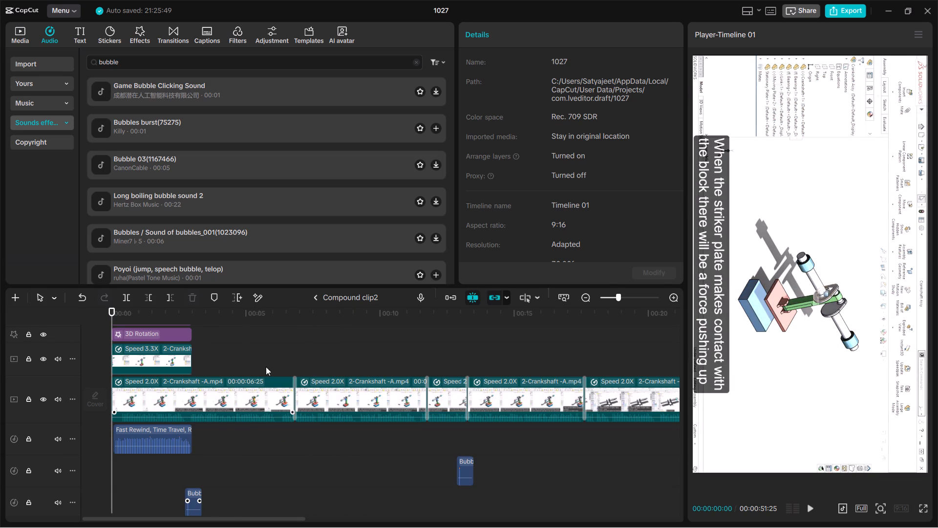
pyautogui.click(303, 313)
pyautogui.moveTo(303, 333); pyautogui.dragTo(692, 342)
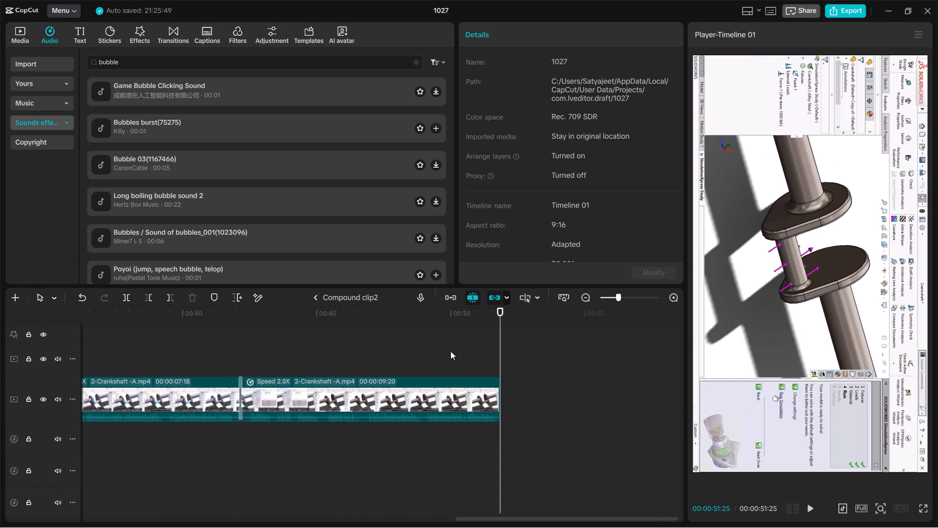
pyautogui.click(341, 356)
# Return to the outer compound clip and enable Reduce noise, Enhance voice at intensity 75 and Normalize loudness on its inner clip.
pyautogui.click(314, 296)
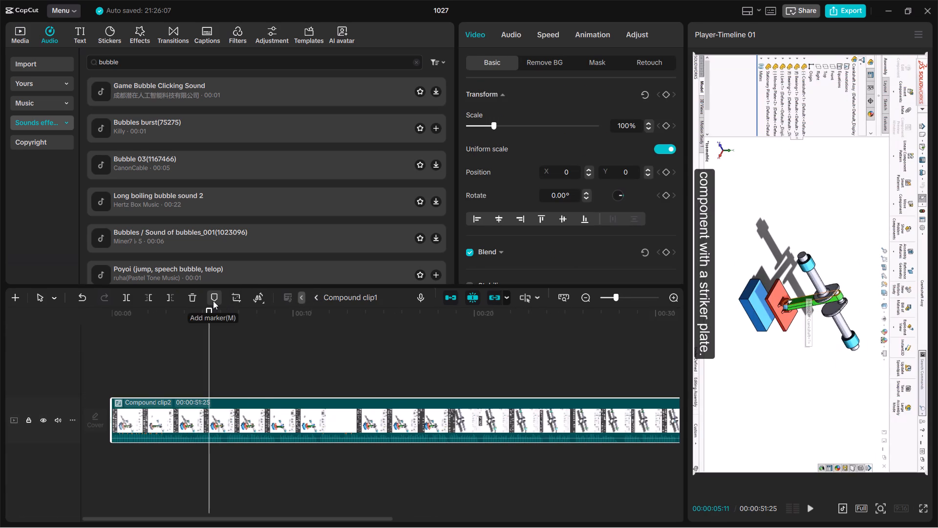
pyautogui.click(278, 417)
pyautogui.click(278, 331)
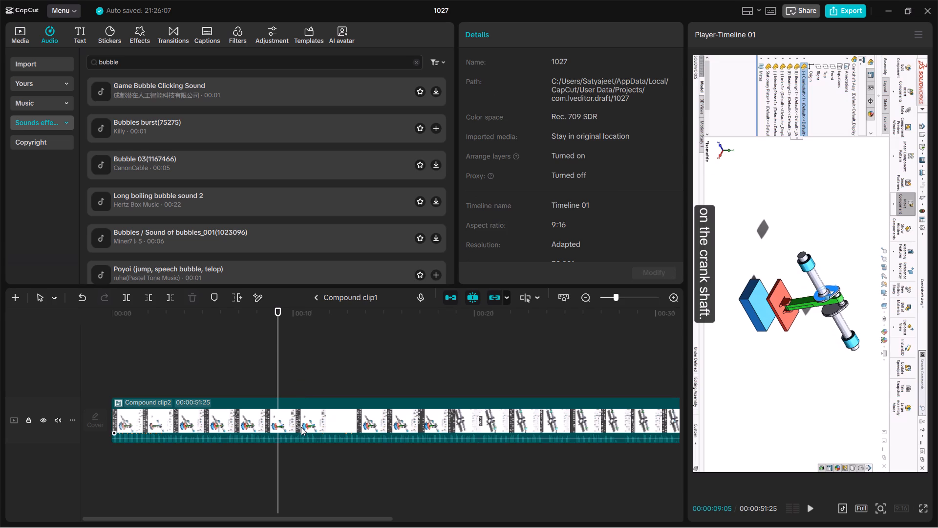
pyautogui.click(301, 427)
pyautogui.click(303, 300)
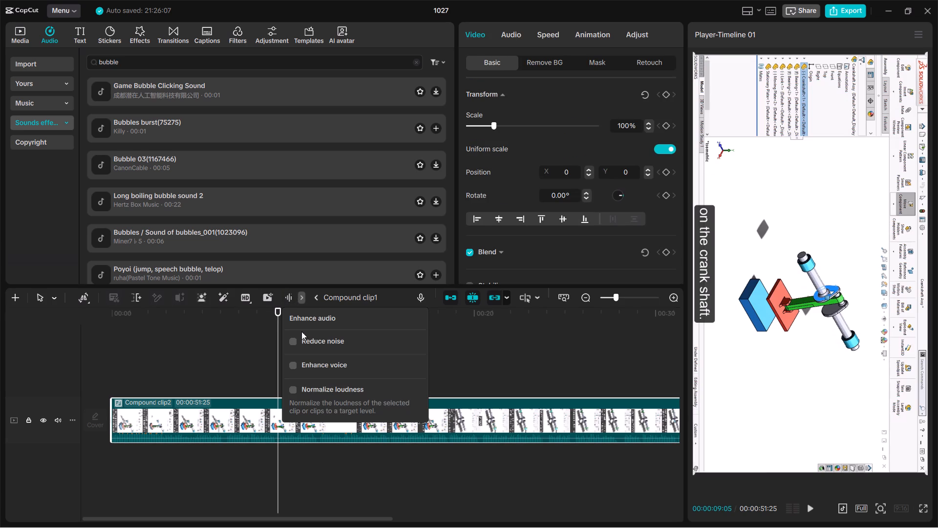
pyautogui.click(295, 344)
pyautogui.click(295, 366)
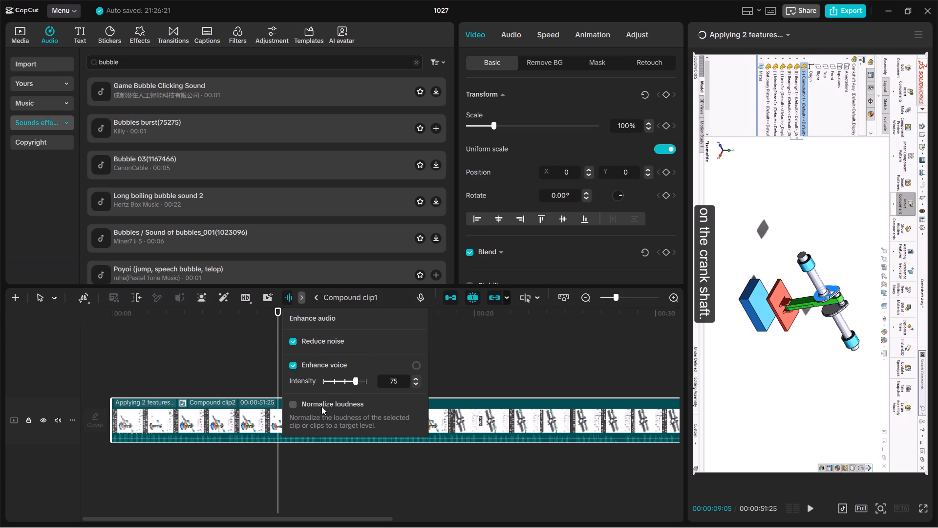
pyautogui.click(318, 405)
pyautogui.click(290, 407)
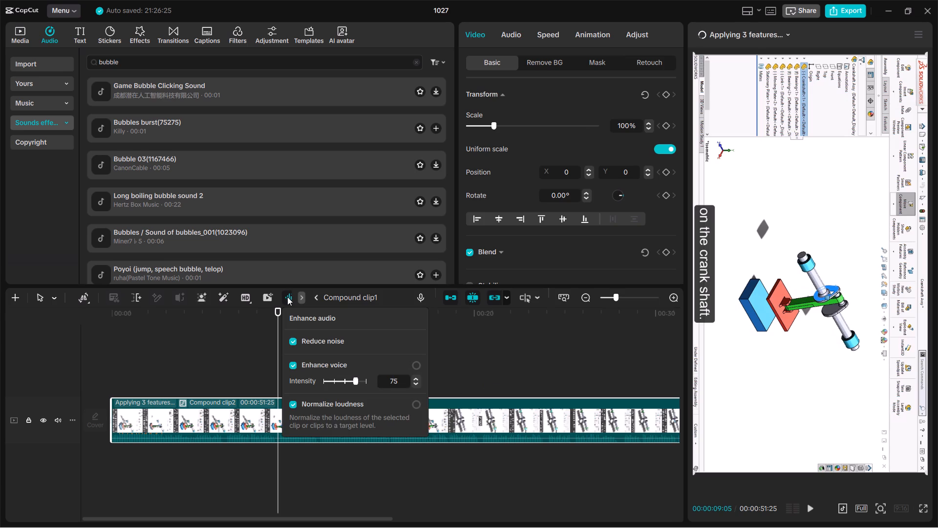
pyautogui.click(357, 383)
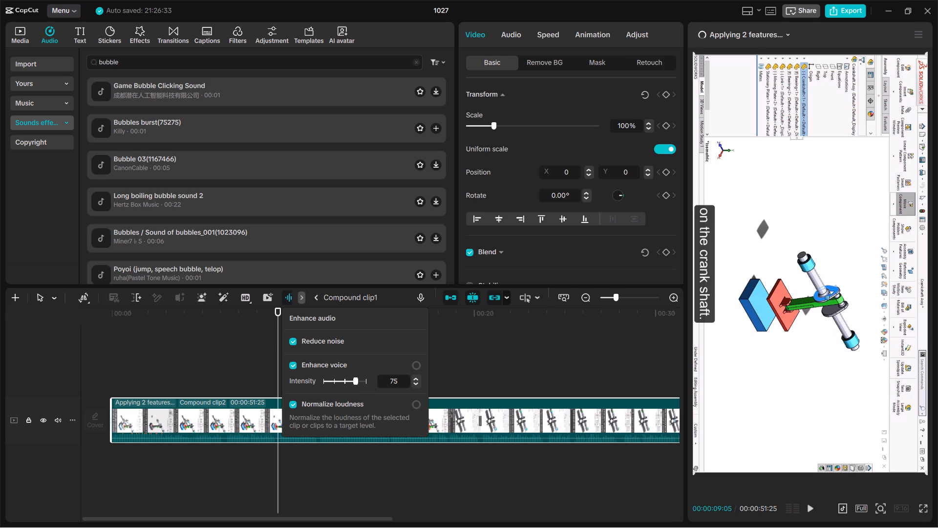
# Play the audio-enhanced clip from about 00:09:05, then replay its opening seconds.
pyautogui.press('space')
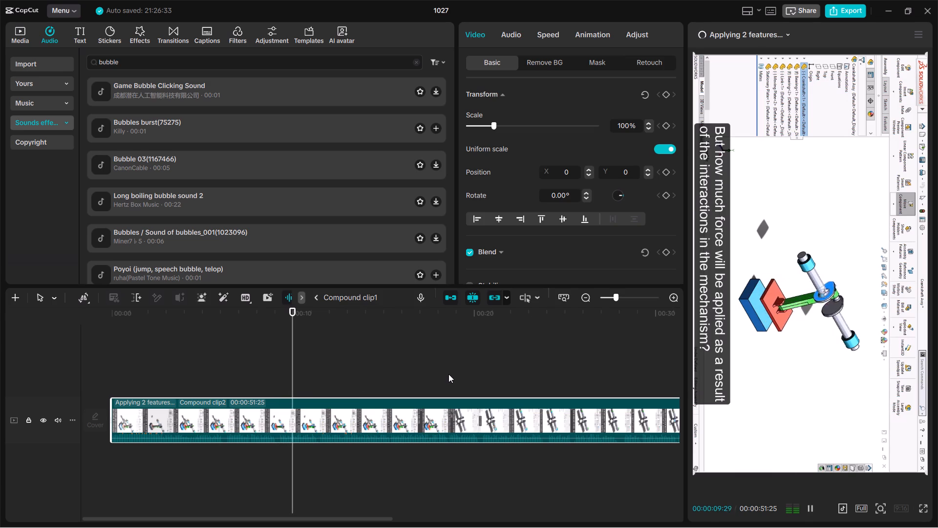
pyautogui.click(340, 361)
pyautogui.moveTo(340, 361); pyautogui.dragTo(21, 378)
pyautogui.press('space')
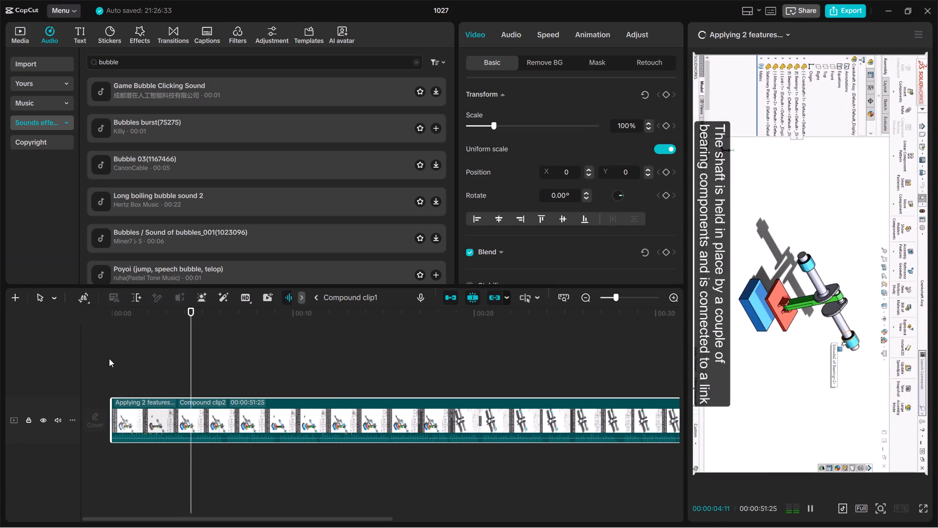
pyautogui.press('space')
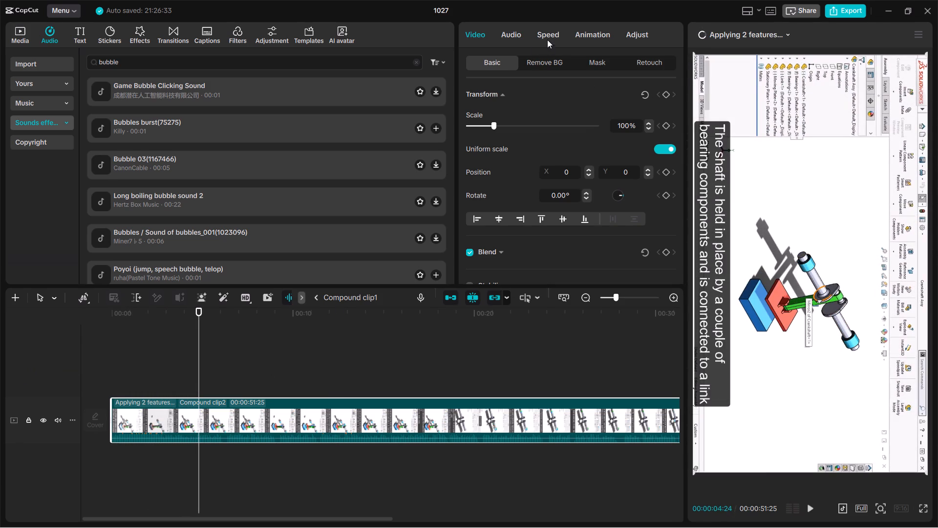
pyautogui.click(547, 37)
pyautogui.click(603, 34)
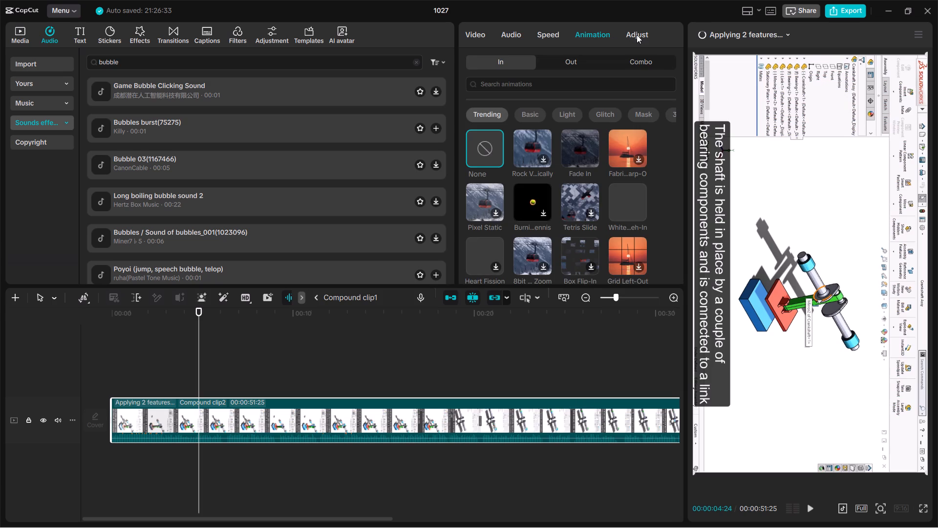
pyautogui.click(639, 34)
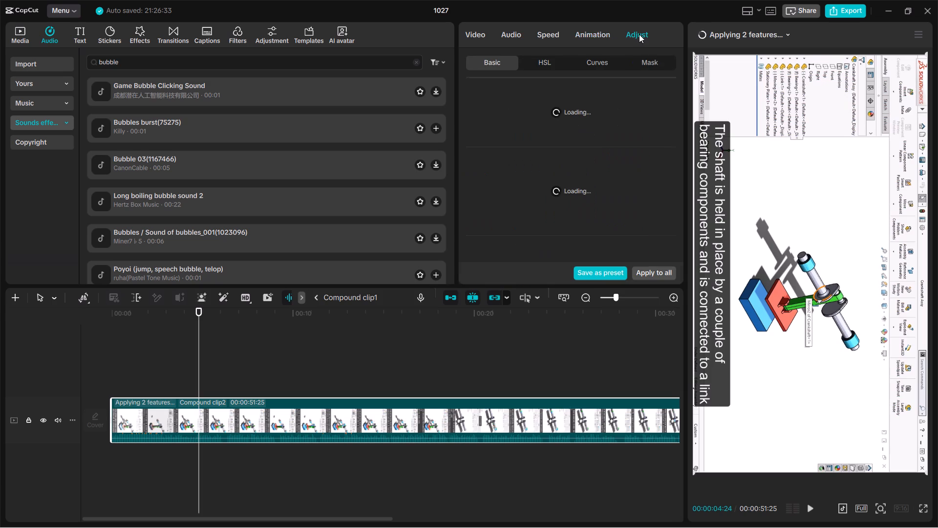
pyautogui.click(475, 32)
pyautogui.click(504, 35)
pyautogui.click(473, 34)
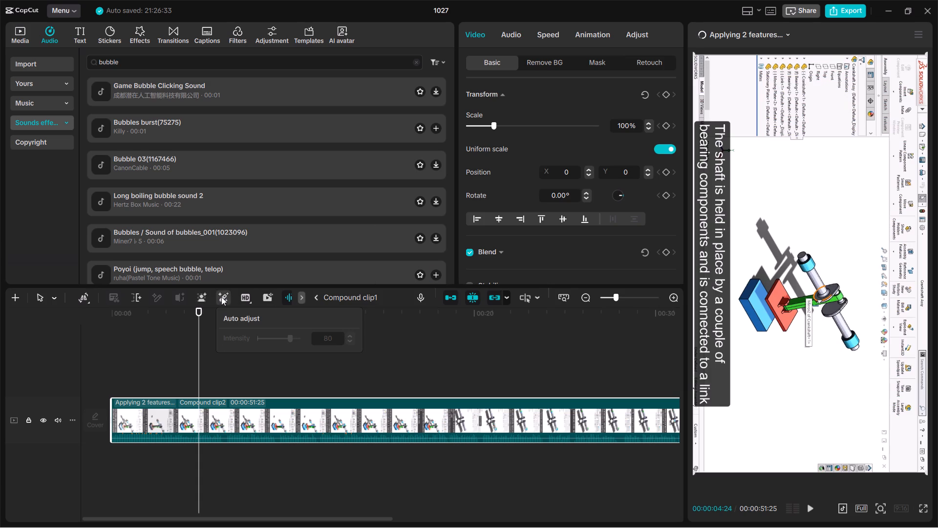
# Turn on the automatic portrait enhancement for the selected inner compound clip.
pyautogui.click(202, 298)
pyautogui.click(705, 308)
# Play the enhanced clip from the start and scrub ahead past 00:00:31 and back to the beginning.
pyautogui.moveTo(197, 357); pyautogui.dragTo(75, 370)
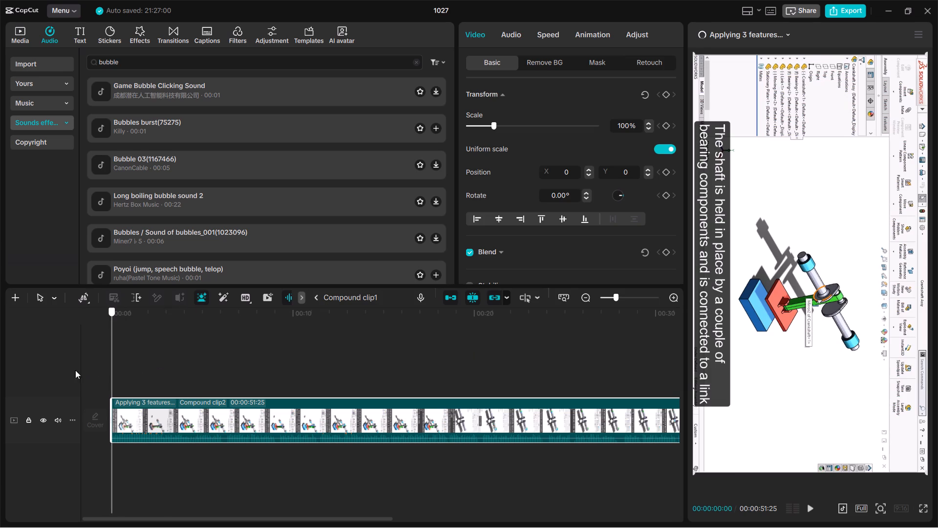
pyautogui.moveTo(75, 370); pyautogui.dragTo(61, 368)
pyautogui.press('space')
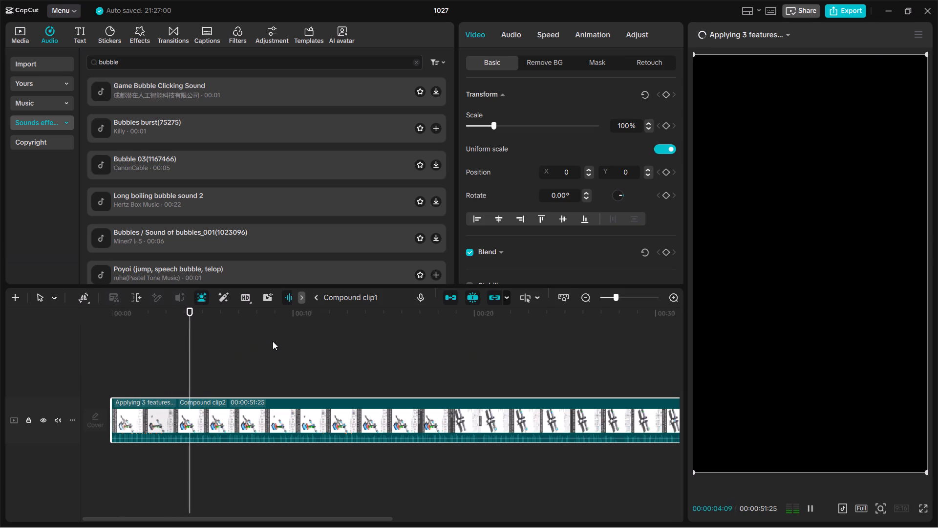
pyautogui.click(322, 360)
pyautogui.moveTo(322, 360); pyautogui.dragTo(720, 381)
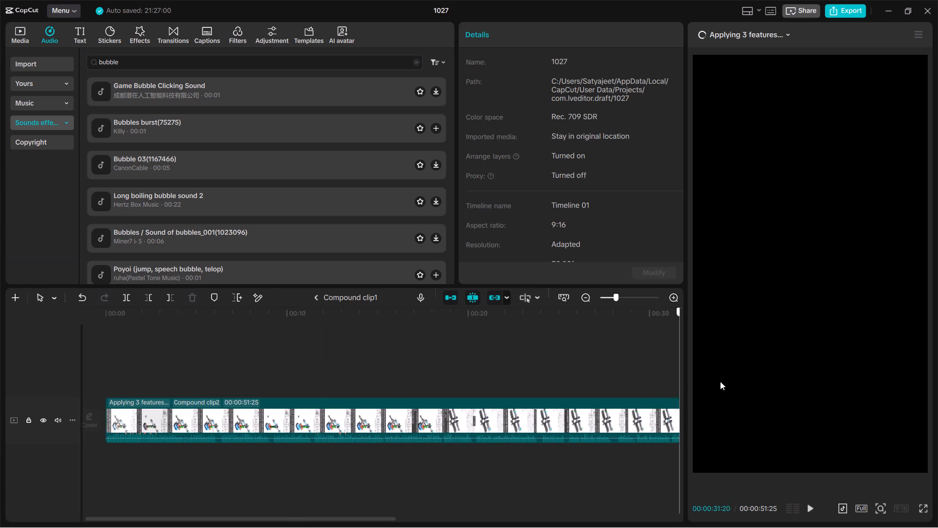
pyautogui.moveTo(720, 381); pyautogui.dragTo(117, 433)
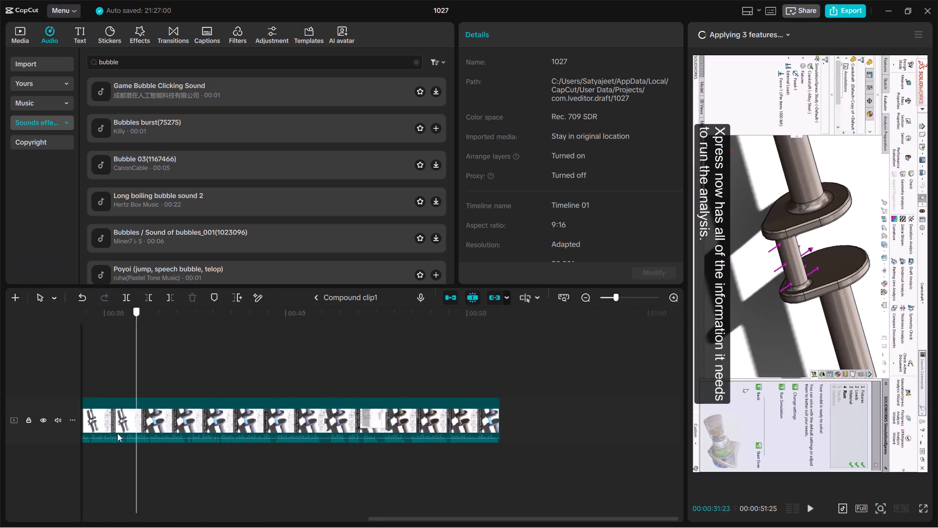
pyautogui.moveTo(117, 433); pyautogui.dragTo(52, 434)
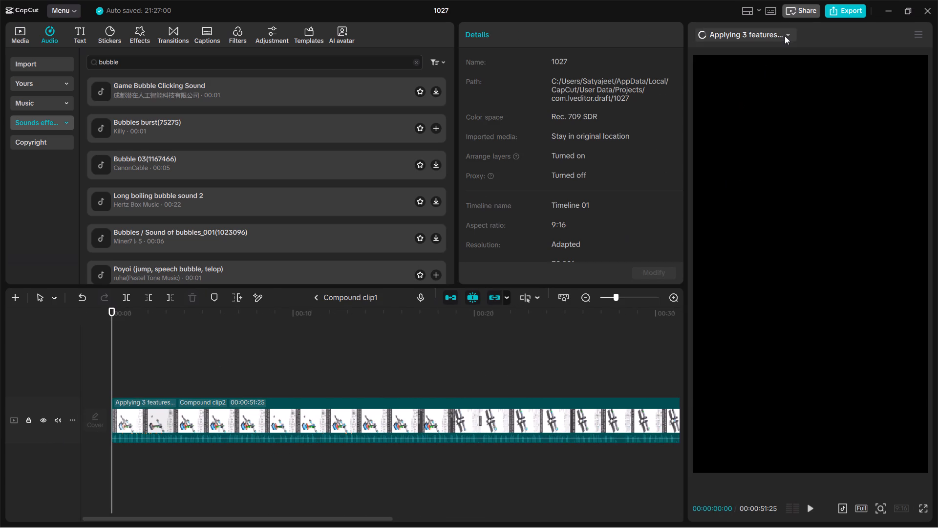
# Check the progress of the enhancements being applied and try playing the clip from the start and around 00:00:06:20.
pyautogui.click(785, 34)
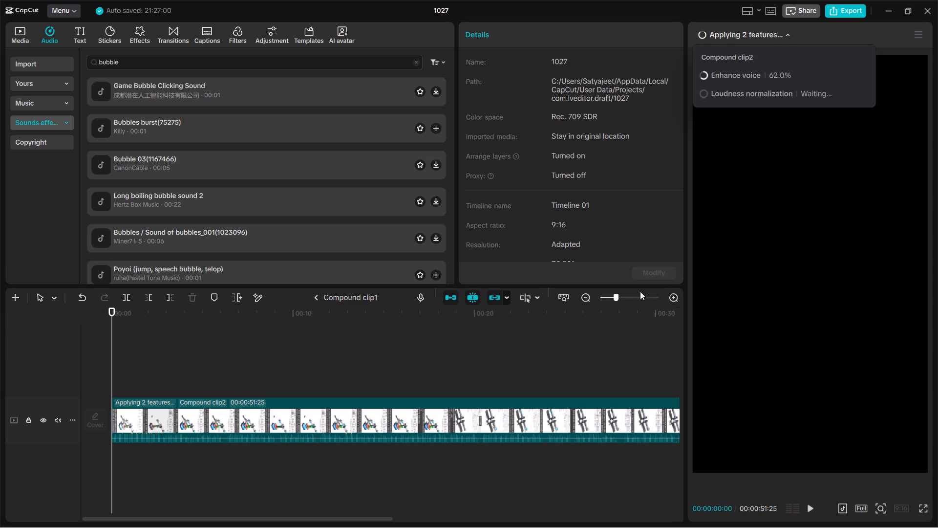
pyautogui.press('space')
pyautogui.press('space')
pyautogui.click(450, 366)
pyautogui.moveTo(450, 366); pyautogui.dragTo(289, 366)
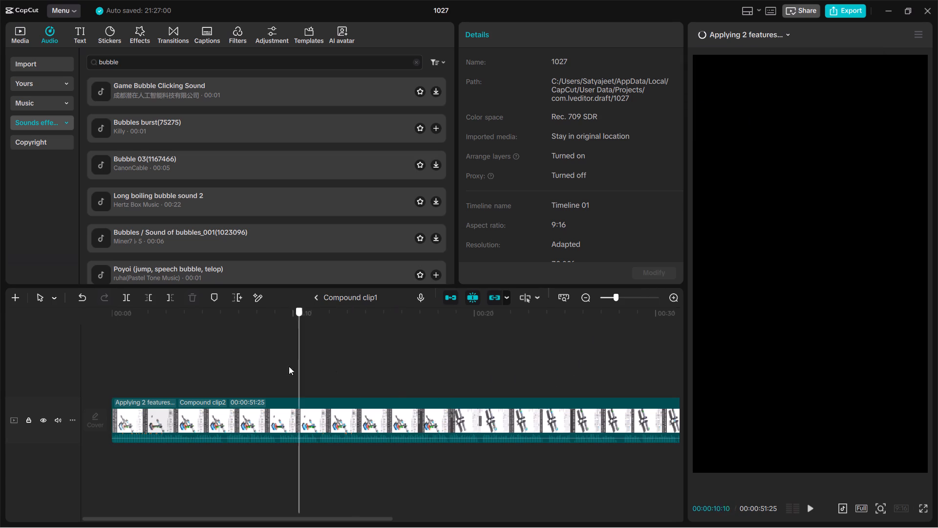
pyautogui.moveTo(289, 366); pyautogui.dragTo(233, 362)
pyautogui.press('space')
pyautogui.press('space')
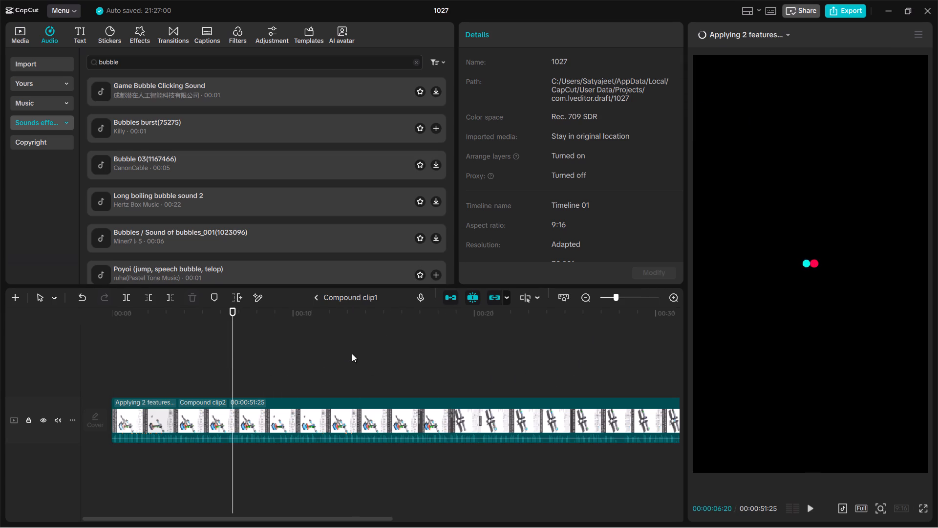
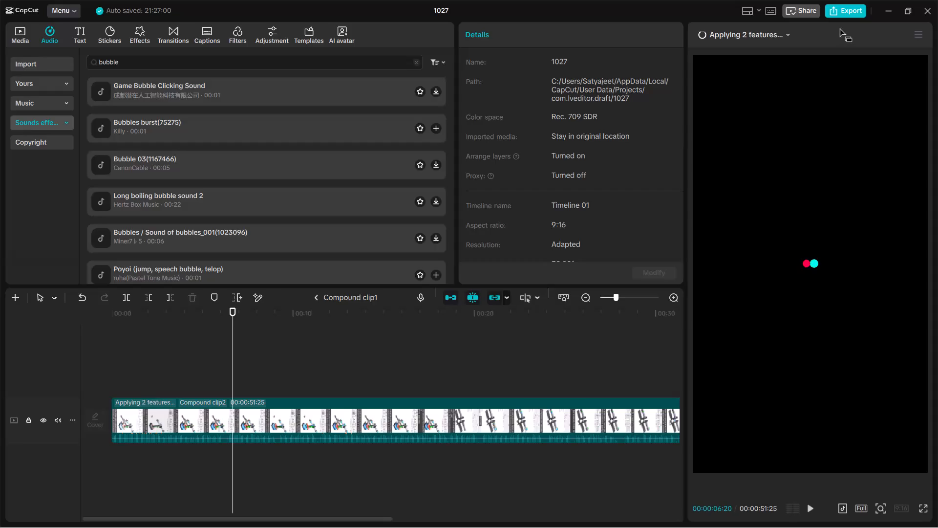
# Check the enhancement progress, play the inner clip from about 00:00:02:15, and scrub ahead past 00:00:26 and back to 00:00:16:09.
pyautogui.click(788, 37)
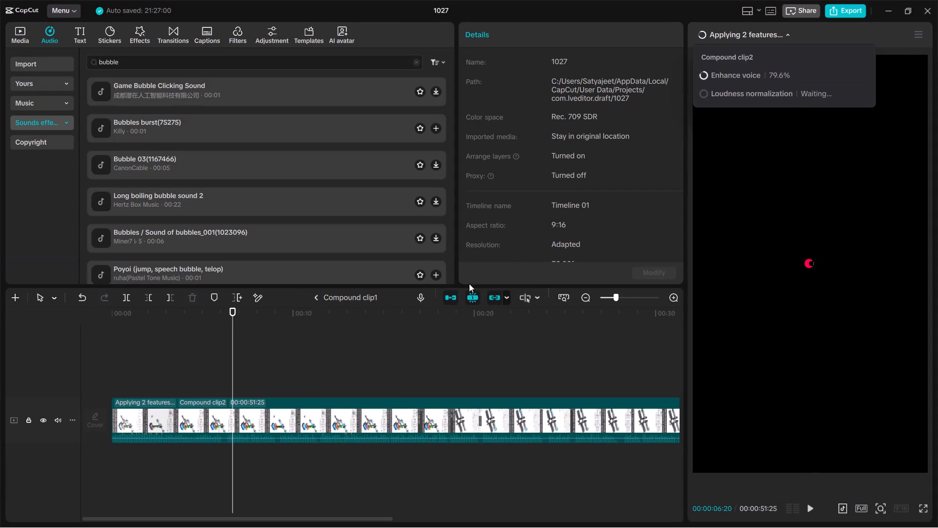
pyautogui.press('space')
pyautogui.press('space')
pyautogui.moveTo(233, 370); pyautogui.dragTo(161, 391)
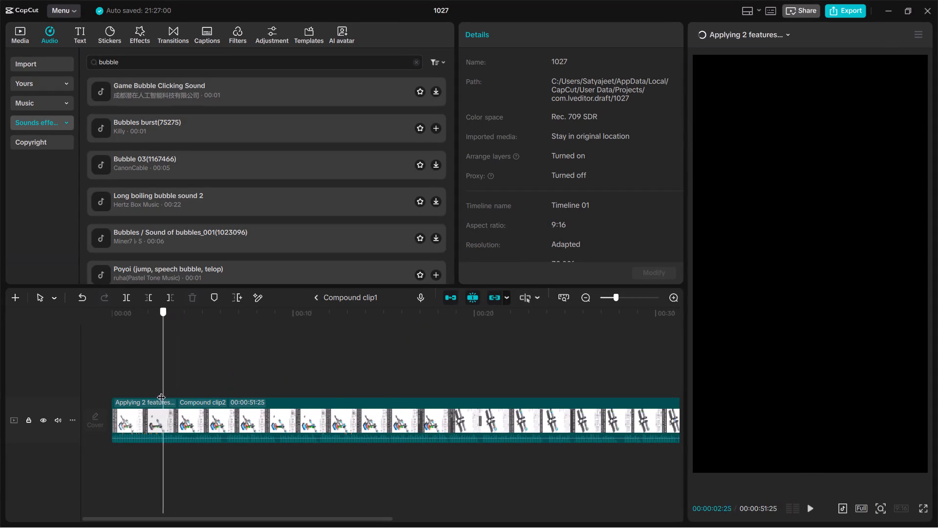
pyautogui.moveTo(161, 391); pyautogui.dragTo(157, 394)
pyautogui.press('space')
pyautogui.press('space')
pyautogui.press('space')
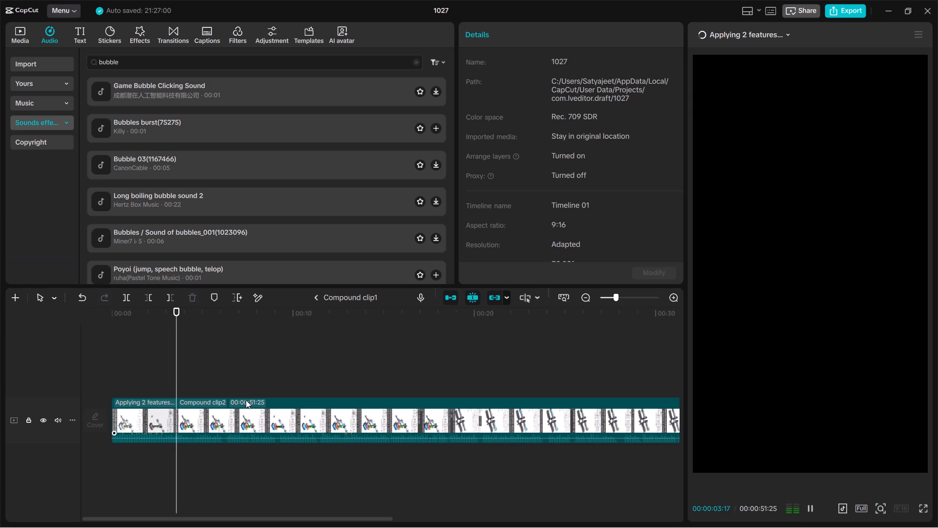
pyautogui.press('space')
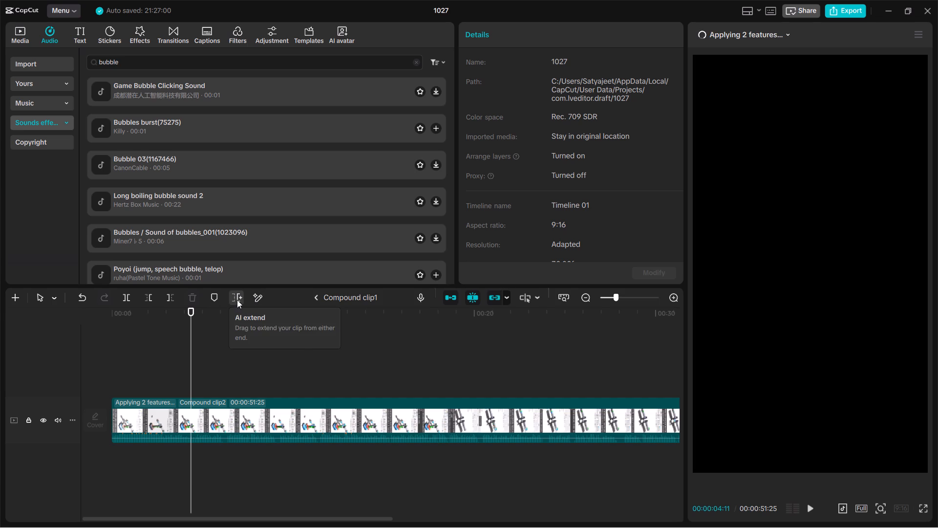
pyautogui.moveTo(192, 343); pyautogui.dragTo(156, 351)
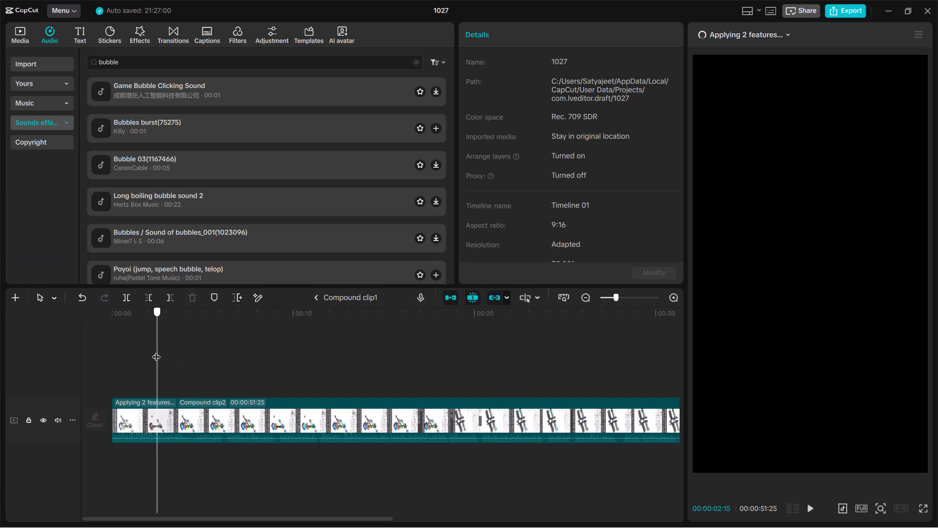
pyautogui.moveTo(156, 351); pyautogui.dragTo(595, 393)
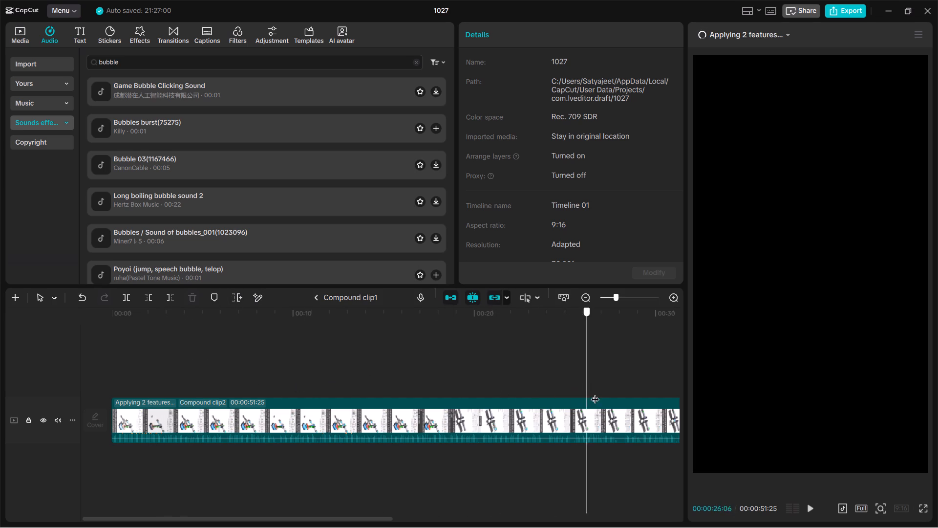
pyautogui.moveTo(595, 393); pyautogui.dragTo(456, 401)
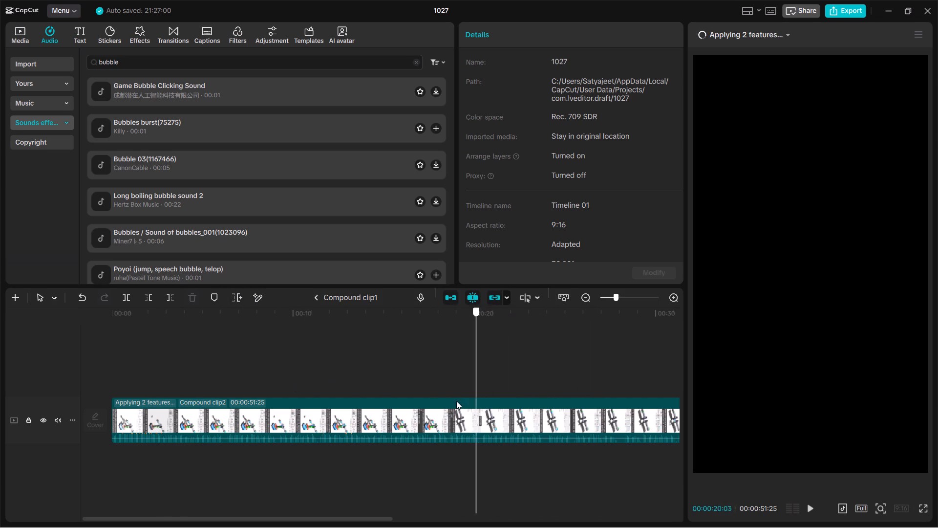
pyautogui.moveTo(456, 401); pyautogui.dragTo(407, 372)
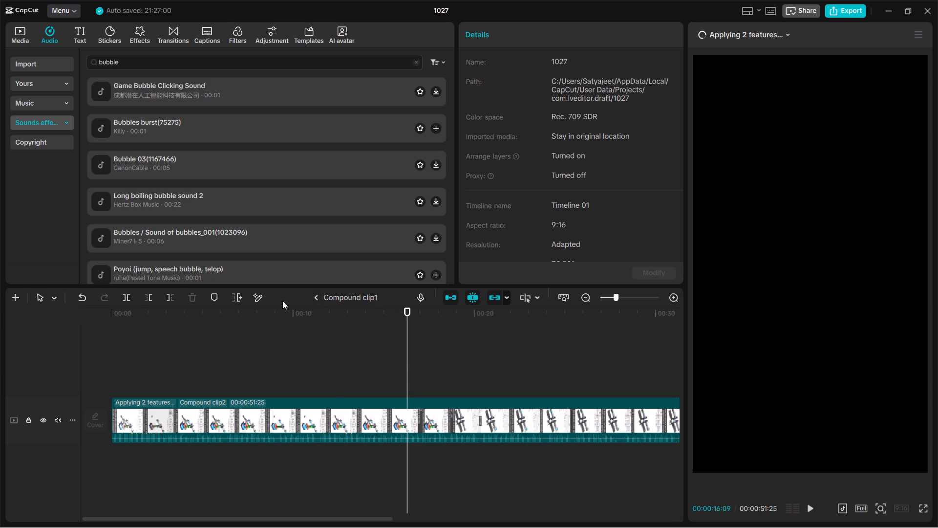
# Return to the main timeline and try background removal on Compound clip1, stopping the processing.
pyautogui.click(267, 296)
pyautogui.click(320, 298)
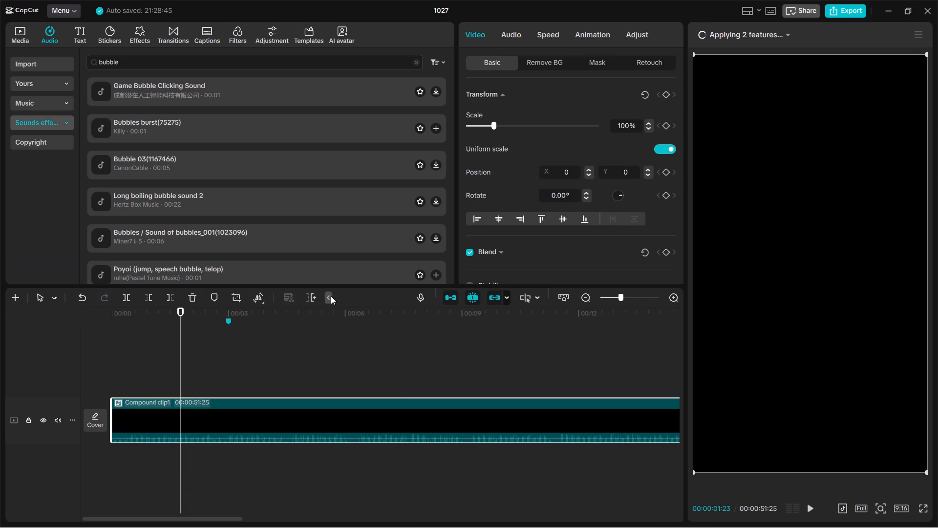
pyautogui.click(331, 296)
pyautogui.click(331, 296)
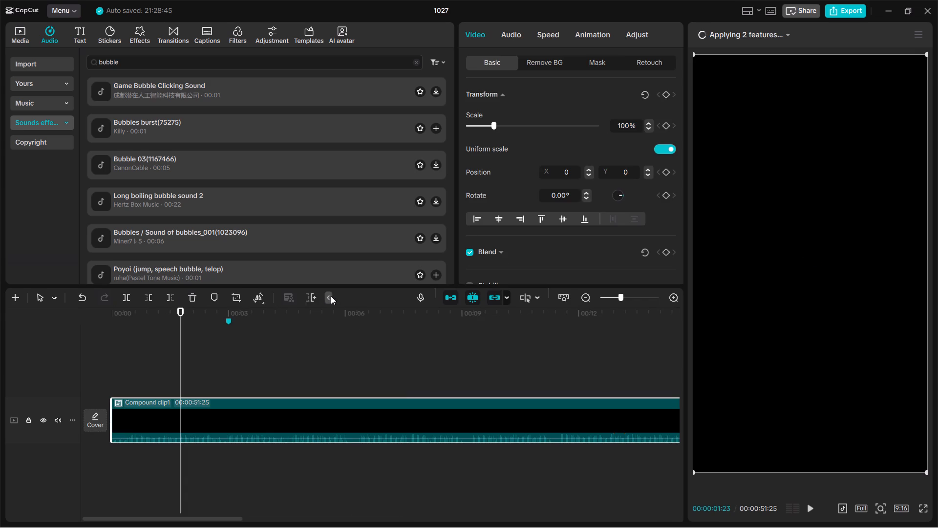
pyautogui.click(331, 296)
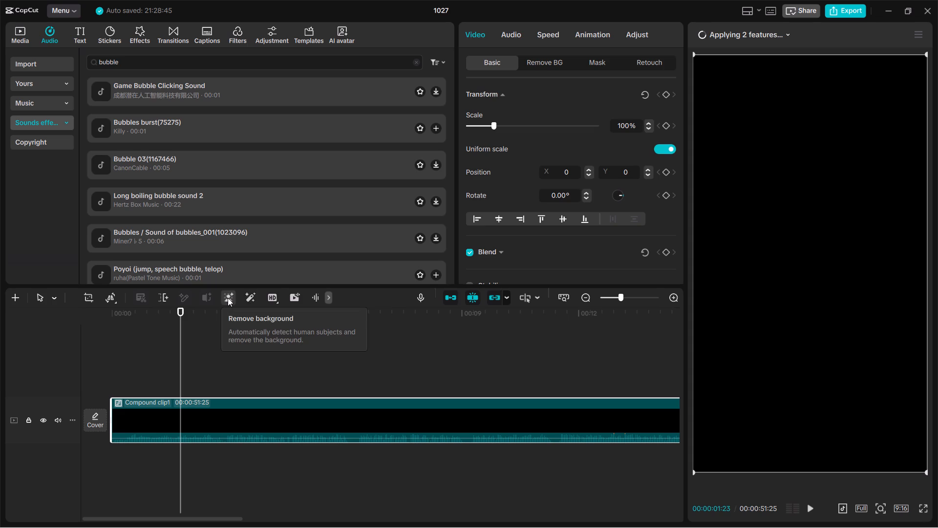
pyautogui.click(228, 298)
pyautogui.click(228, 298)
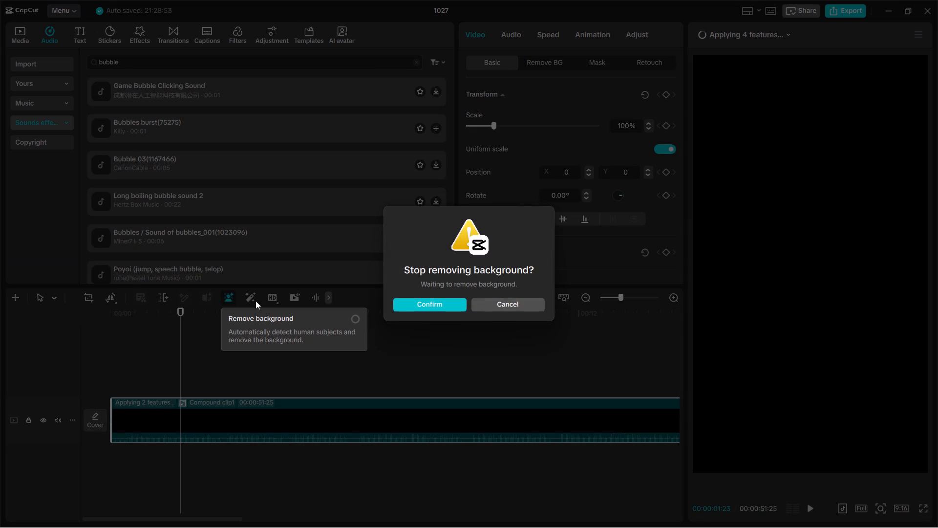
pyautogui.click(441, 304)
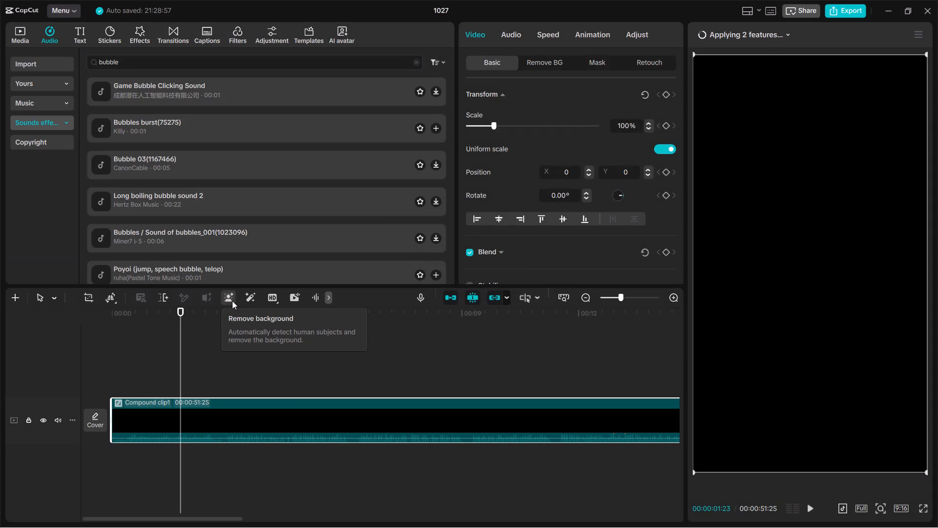
# View the progress of the features being applied inside Compound clip1, and return to the main timeline.
pyautogui.click(786, 29)
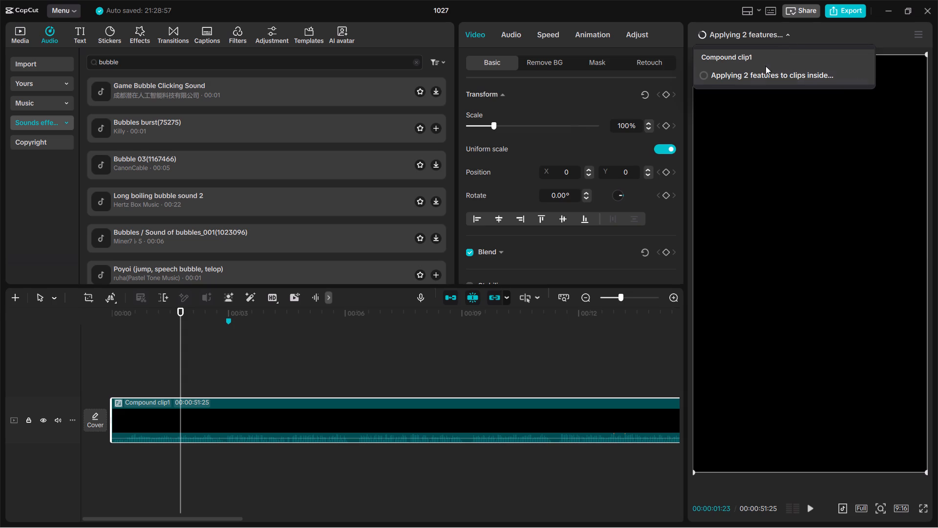
pyautogui.rightClick(761, 75)
pyautogui.tripleClick(748, 72)
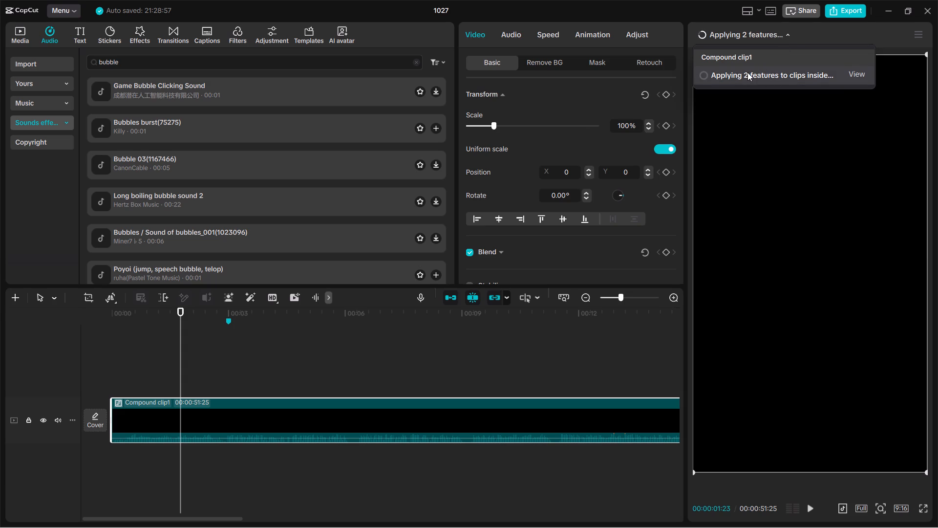
pyautogui.click(746, 75)
pyautogui.click(856, 78)
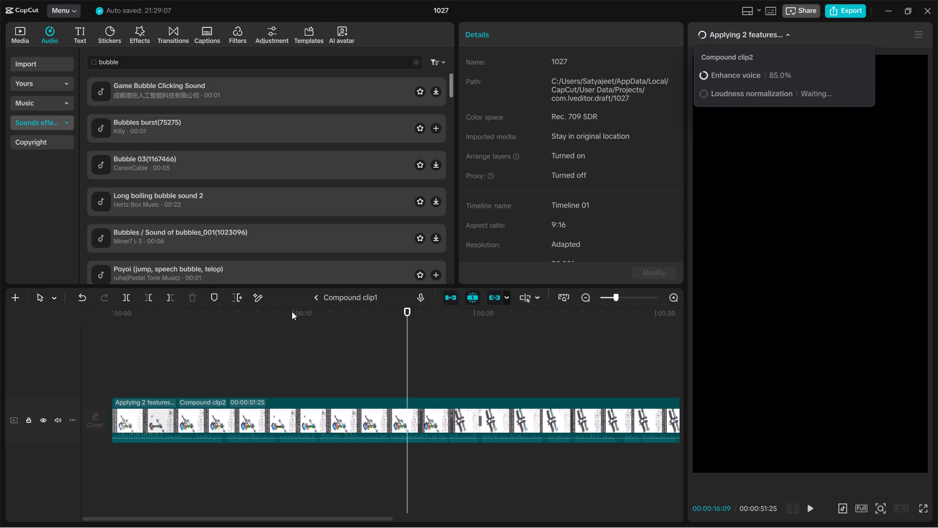
pyautogui.click(316, 297)
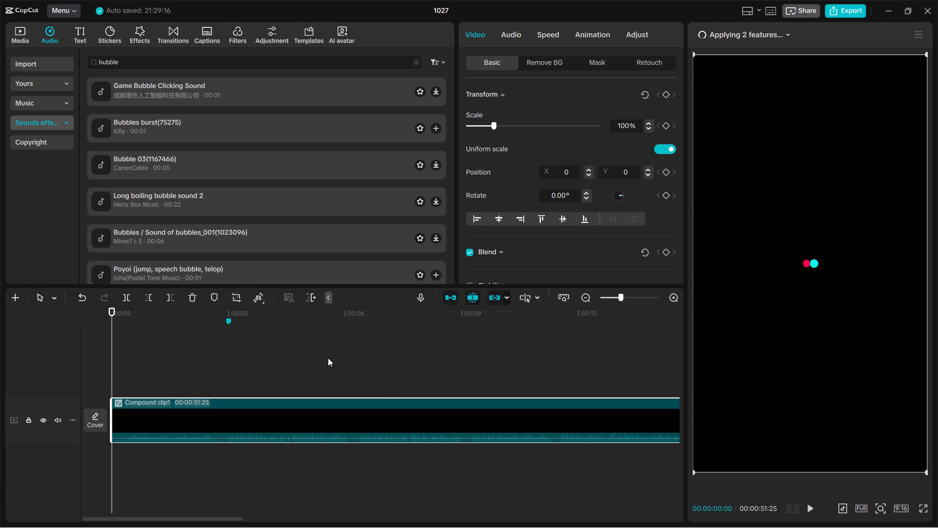
# Scrub Compound clip1 to about 00:00:09 and back, and play its opening seconds from the start.
pyautogui.click(326, 357)
pyautogui.moveTo(326, 357); pyautogui.dragTo(477, 374)
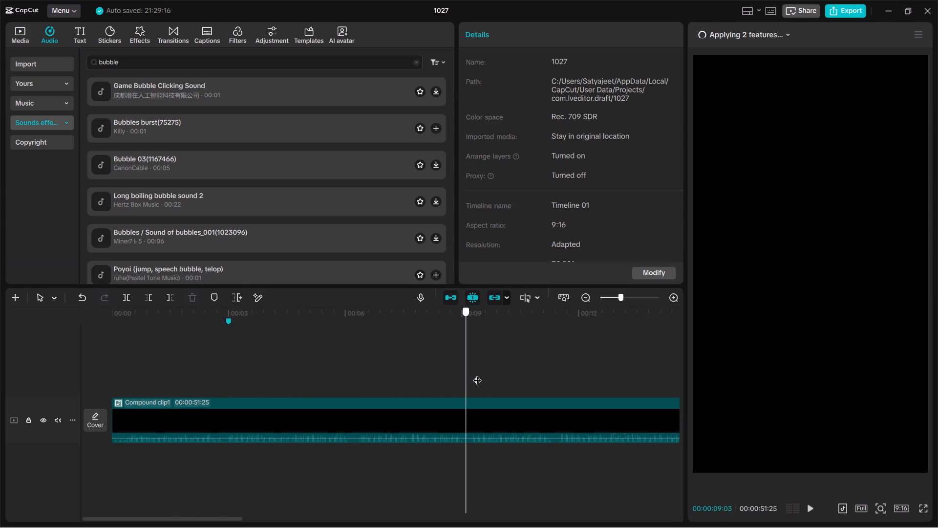
pyautogui.moveTo(477, 374); pyautogui.dragTo(87, 399)
pyautogui.press('space')
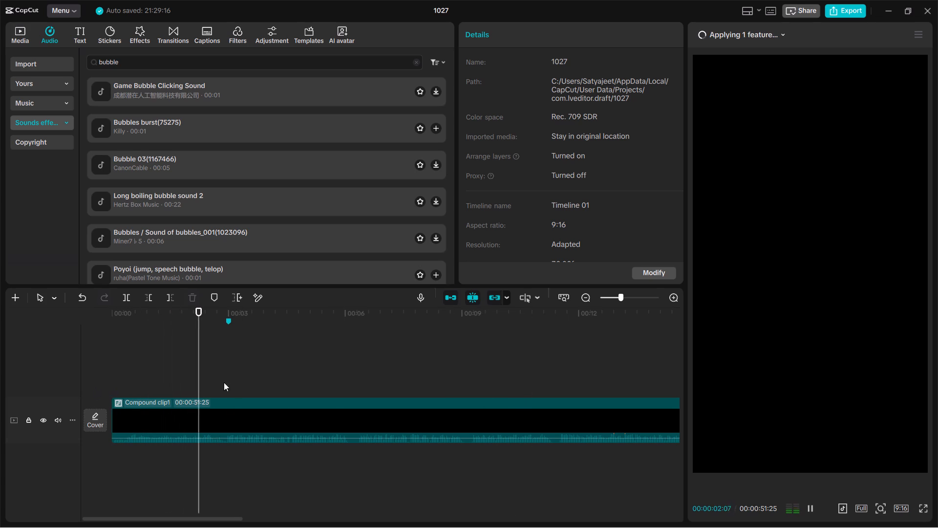
pyautogui.press('space')
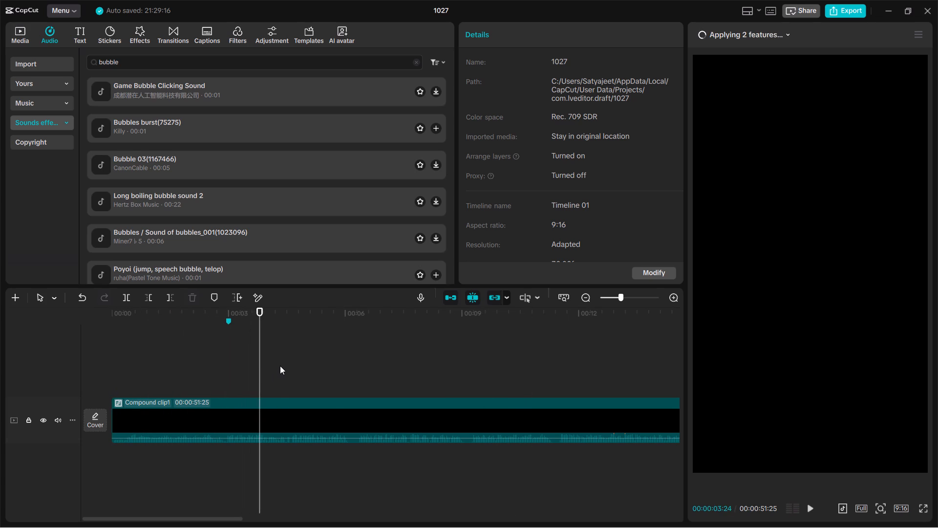
pyautogui.click(280, 366)
pyautogui.moveTo(278, 365); pyautogui.dragTo(81, 403)
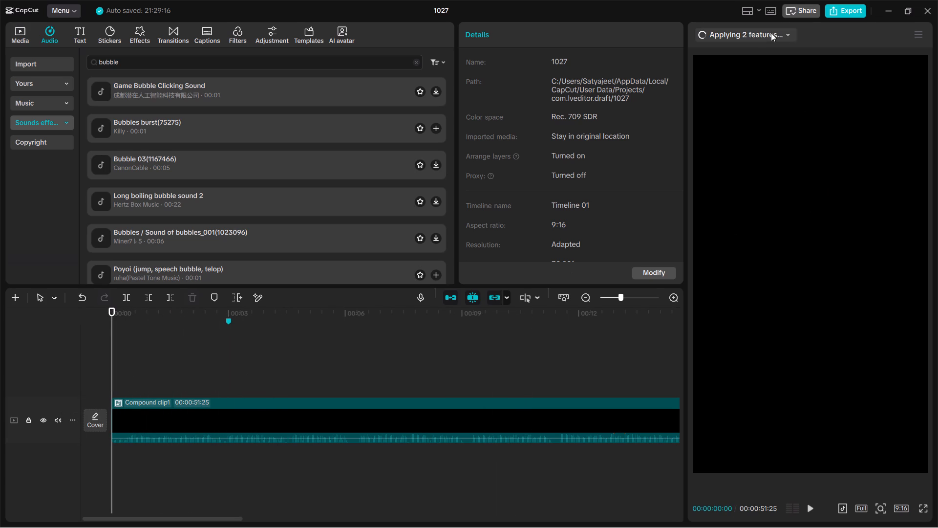
# Recheck the features' progress and scrub Compound clip1 ahead to about 00:00:38 and back to the beginning.
pyautogui.click(771, 33)
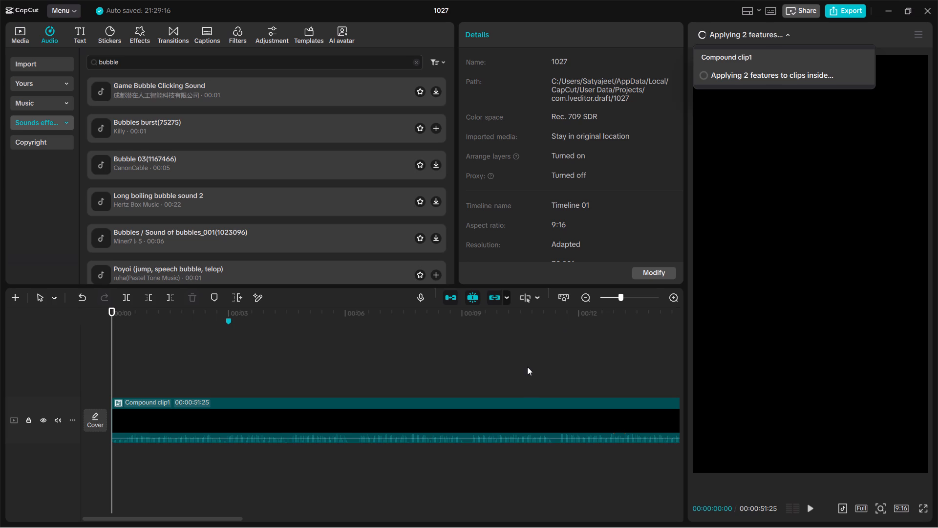
pyautogui.click(524, 356)
pyautogui.moveTo(524, 356); pyautogui.dragTo(328, 376)
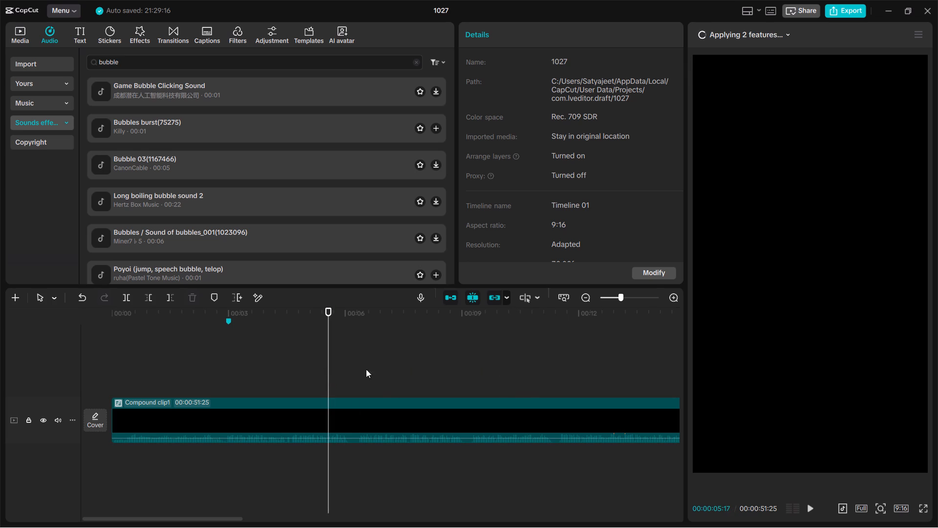
pyautogui.moveTo(329, 368); pyautogui.dragTo(70, 409)
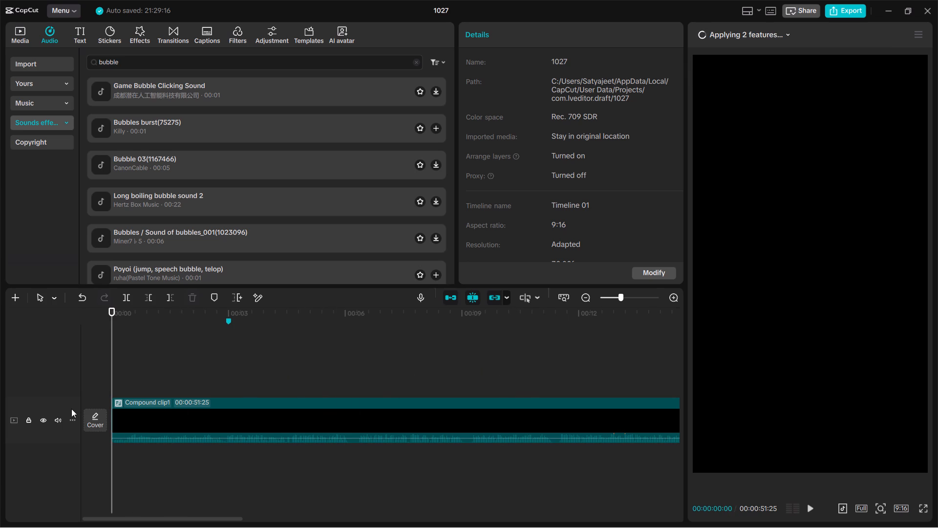
pyautogui.scroll(-2, 381, 404)
pyautogui.click(552, 395)
pyautogui.moveTo(551, 394); pyautogui.dragTo(524, 391)
pyautogui.moveTo(549, 379); pyautogui.dragTo(575, 376)
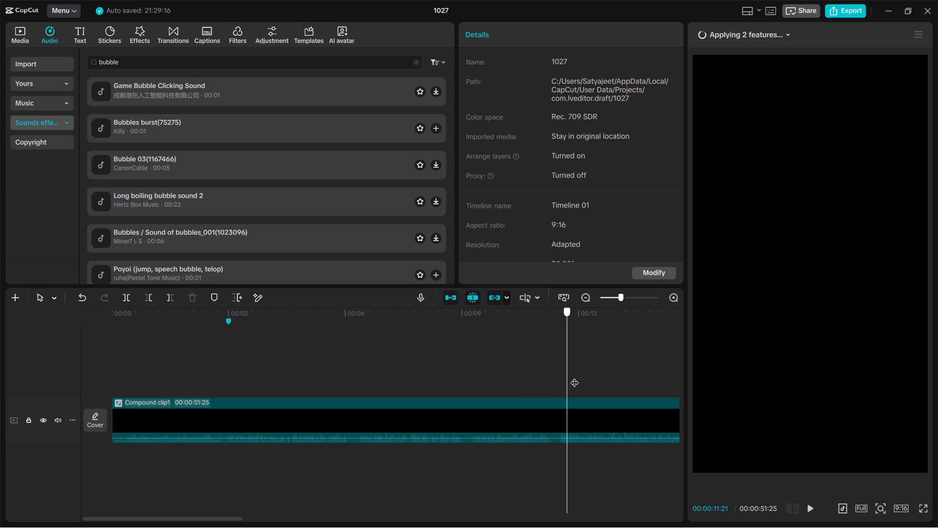
pyautogui.moveTo(575, 376); pyautogui.dragTo(694, 373)
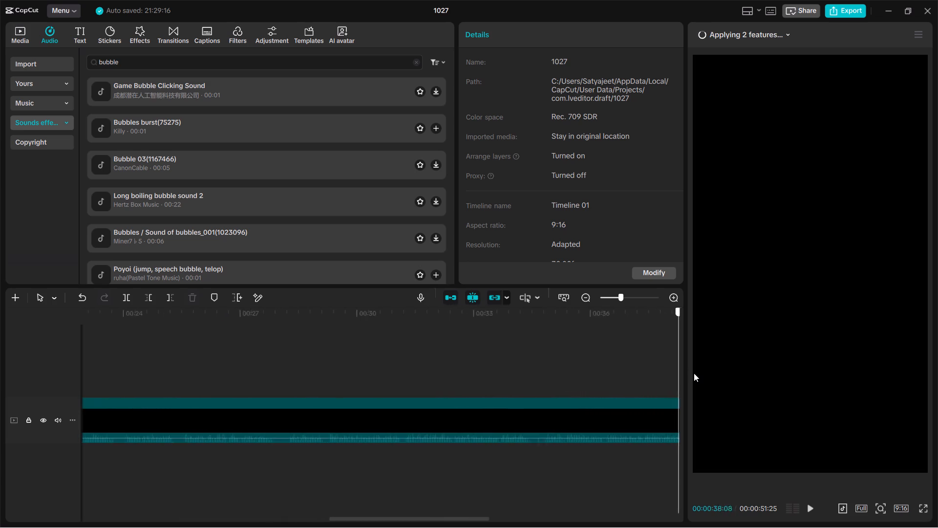
pyautogui.moveTo(694, 373); pyautogui.dragTo(0, 376)
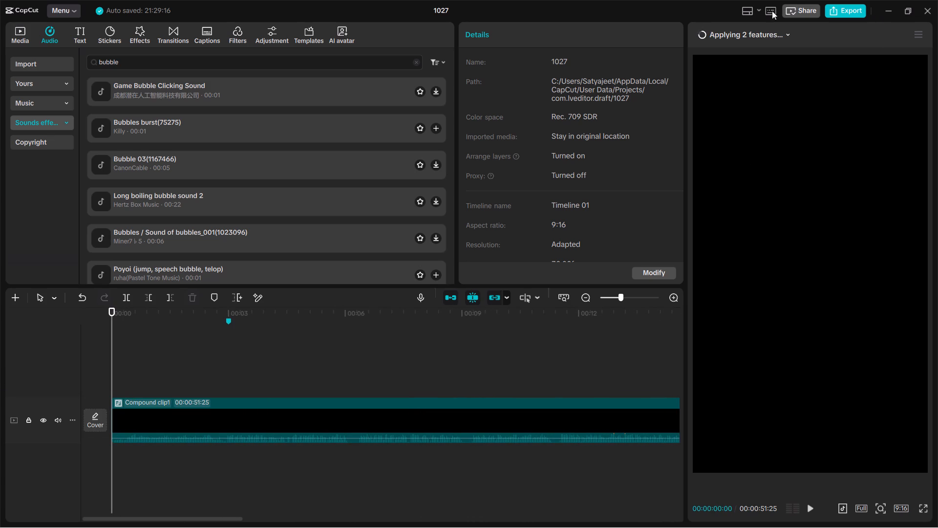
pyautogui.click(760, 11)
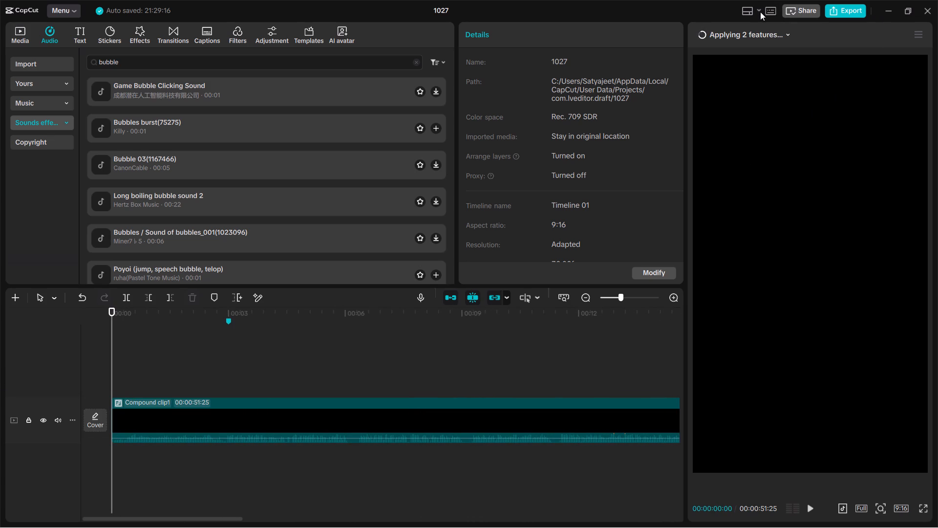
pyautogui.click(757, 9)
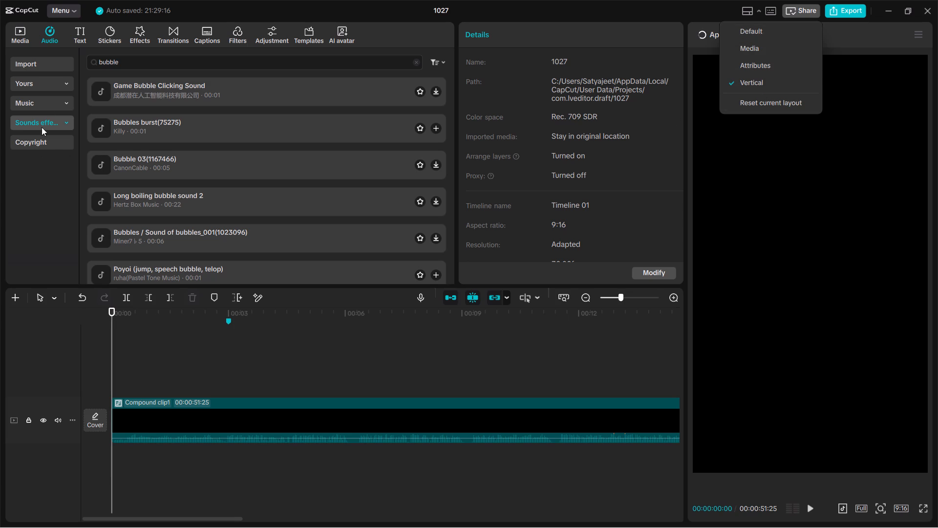
# Look through the stock media library's trending videos and photos, checking the Generate and Spaces sections along the way.
pyautogui.click(21, 34)
pyautogui.click(29, 44)
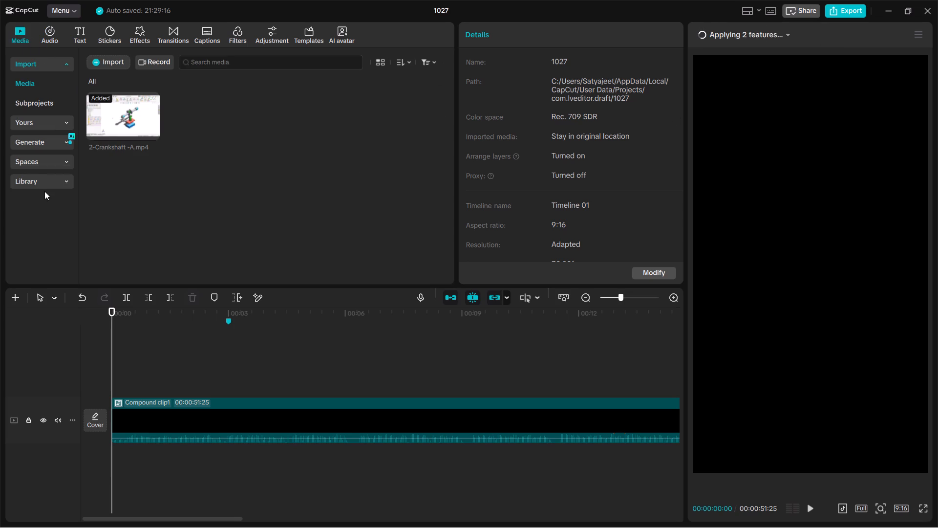
pyautogui.click(47, 186)
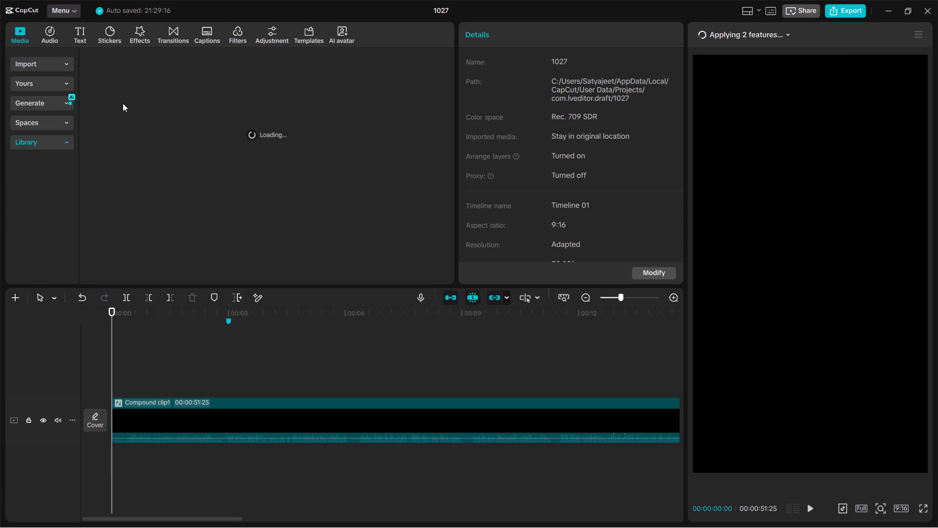
pyautogui.click(56, 104)
pyautogui.scroll(-4, 161, 158)
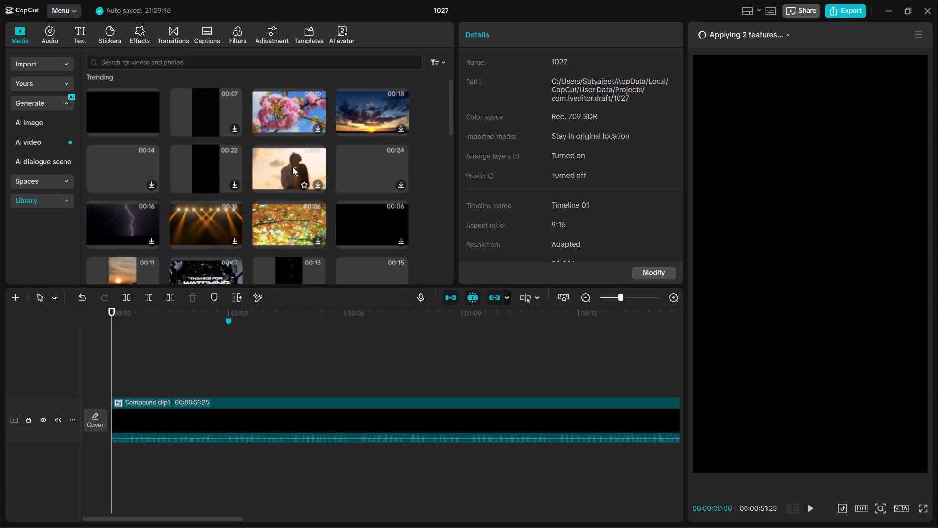
pyautogui.scroll(-1, 294, 166)
pyautogui.scroll(1, 294, 166)
pyautogui.scroll(-4, 294, 166)
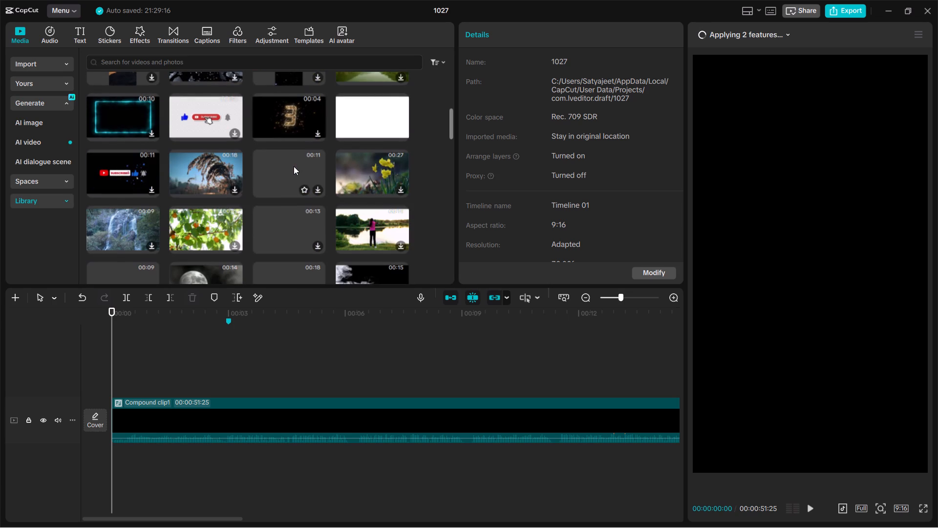
pyautogui.click(42, 181)
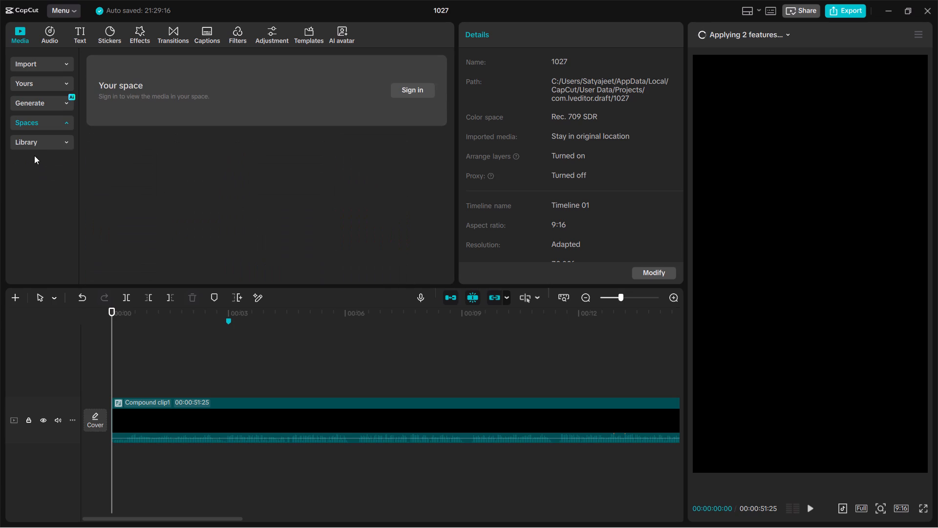
pyautogui.click(30, 152)
pyautogui.click(29, 142)
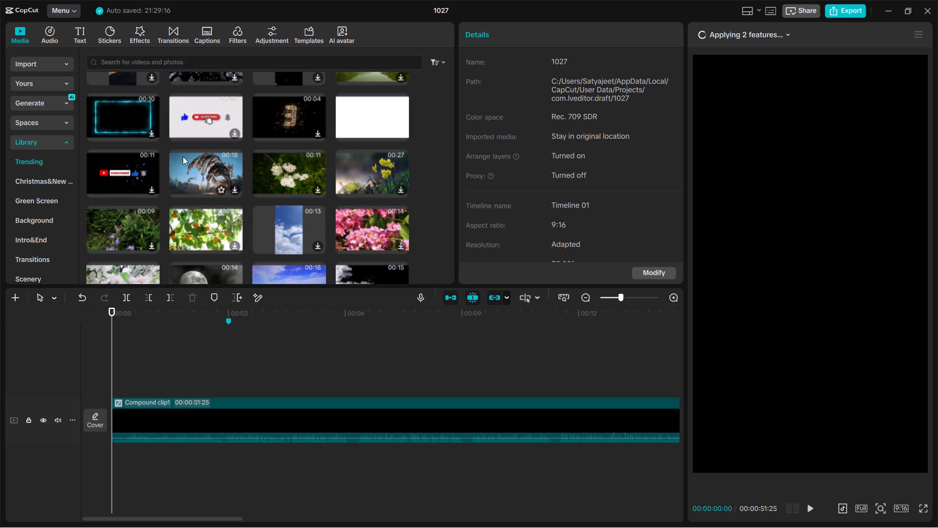
# Browse further through the trending stock media and preview the image of the woman in red against a red background.
pyautogui.scroll(2, 246, 135)
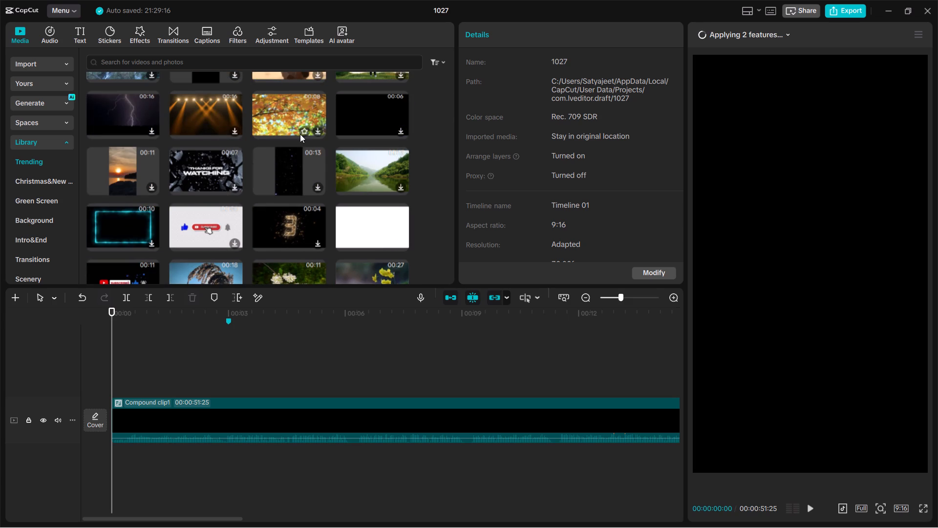
pyautogui.scroll(4, 293, 137)
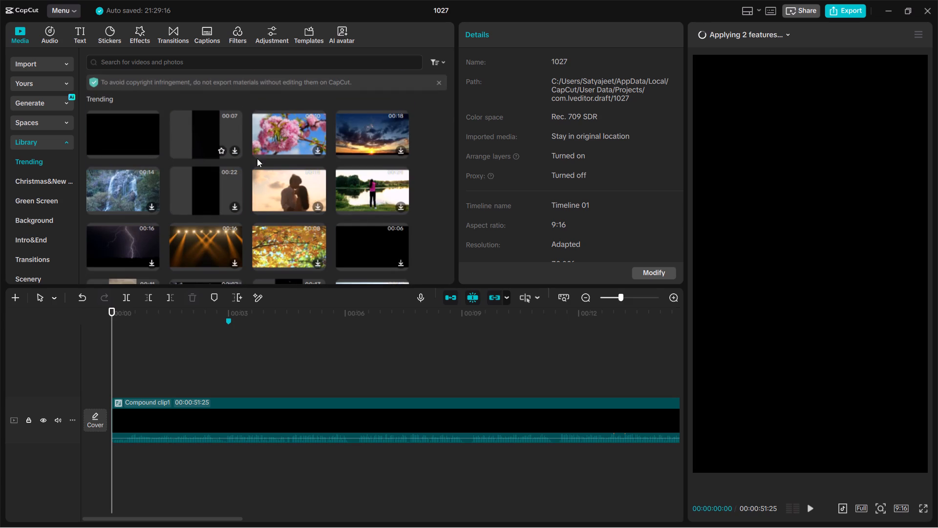
pyautogui.scroll(-11, 297, 167)
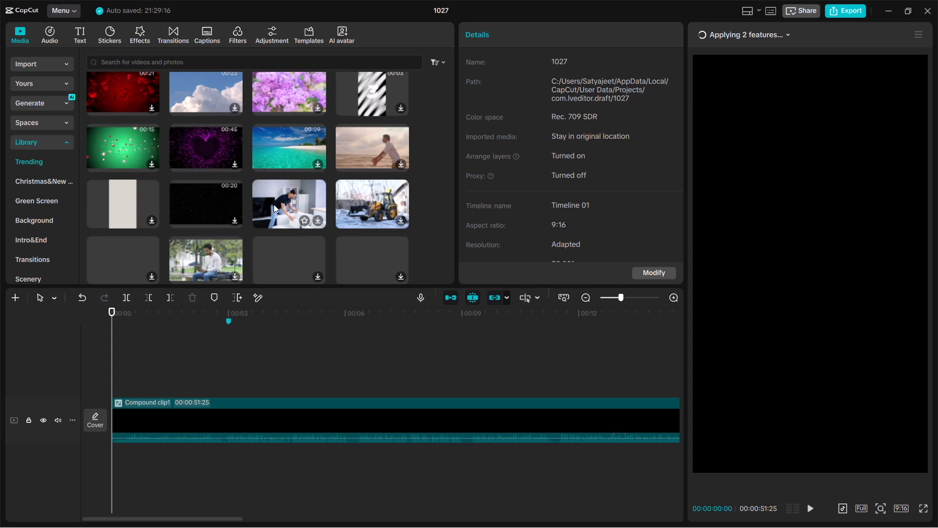
pyautogui.scroll(-2, 277, 202)
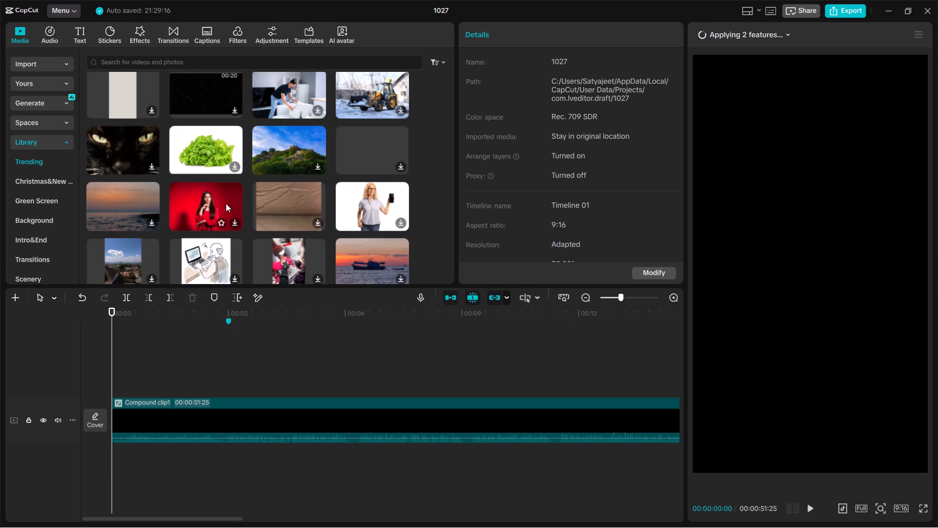
pyautogui.click(226, 203)
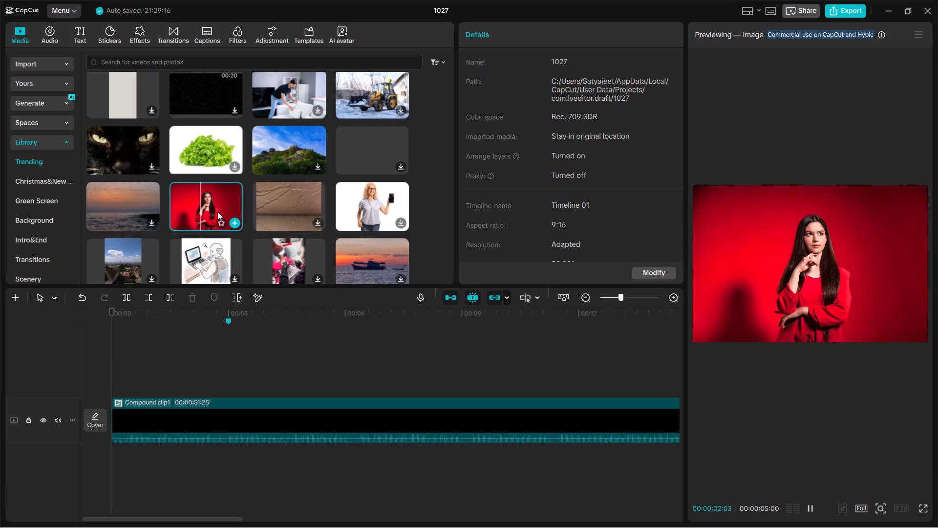
pyautogui.scroll(-1, 376, 182)
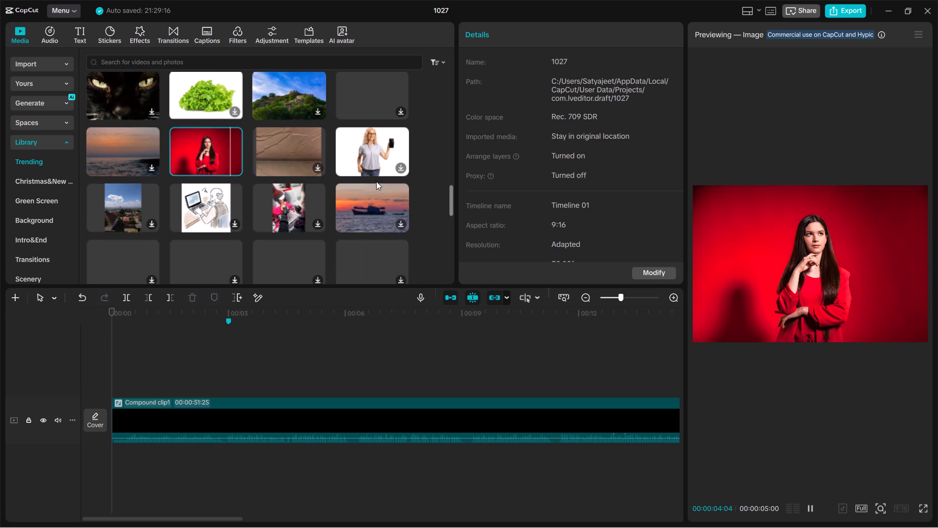
pyautogui.scroll(-4, 376, 181)
pyautogui.scroll(1, 367, 180)
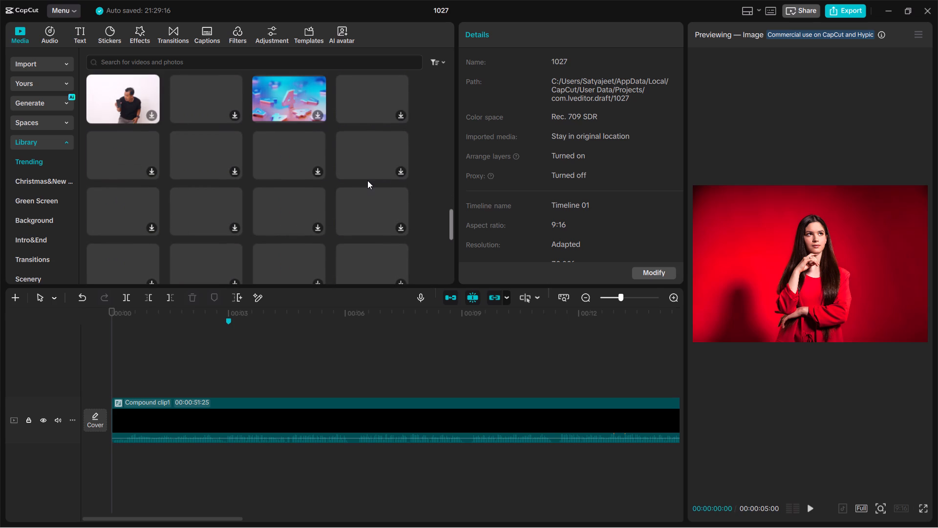
pyautogui.click(249, 362)
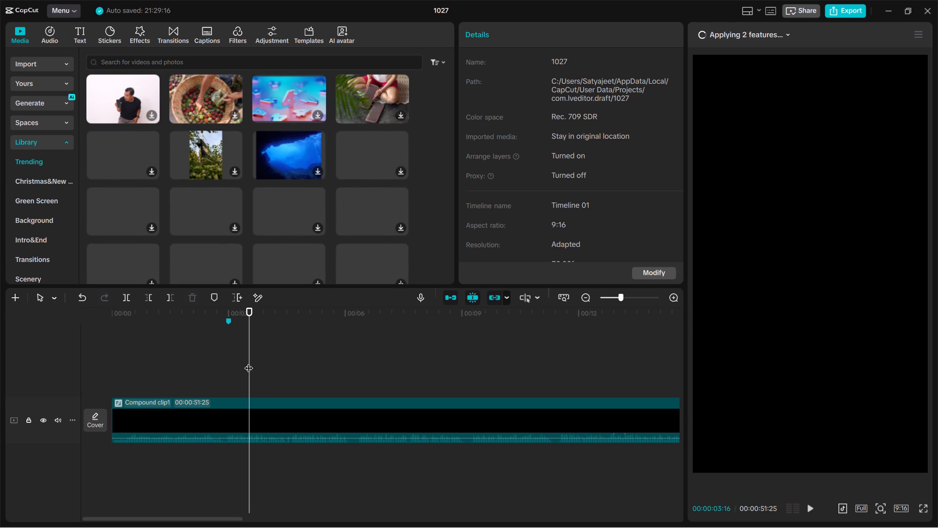
pyautogui.moveTo(249, 362); pyautogui.dragTo(49, 369)
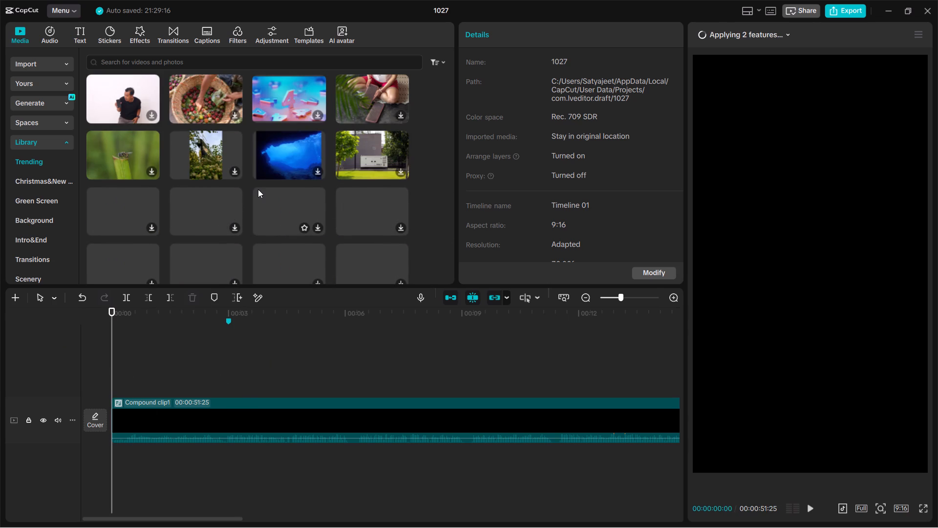
pyautogui.scroll(-2, 258, 189)
pyautogui.scroll(-2, 54, 176)
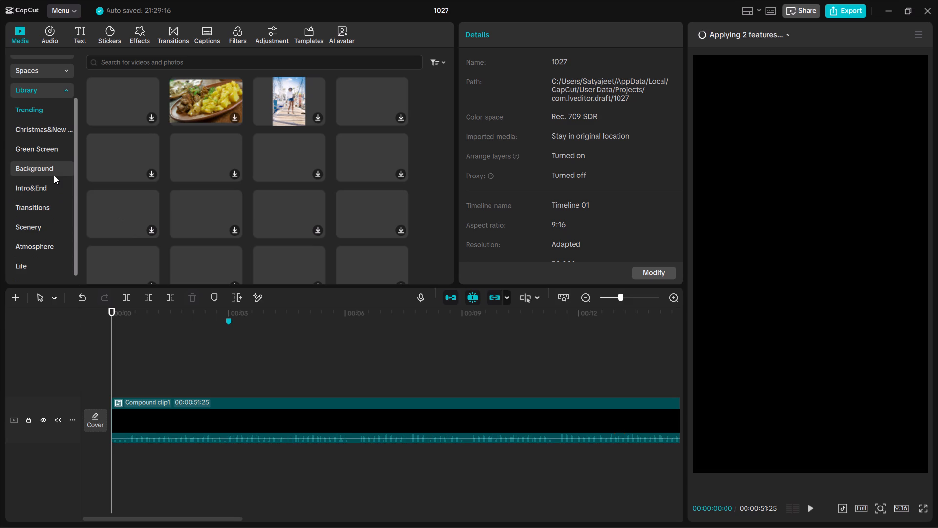
# Examine the Intro&End and Atmosphere categories of the stock library for usable clips.
pyautogui.click(43, 192)
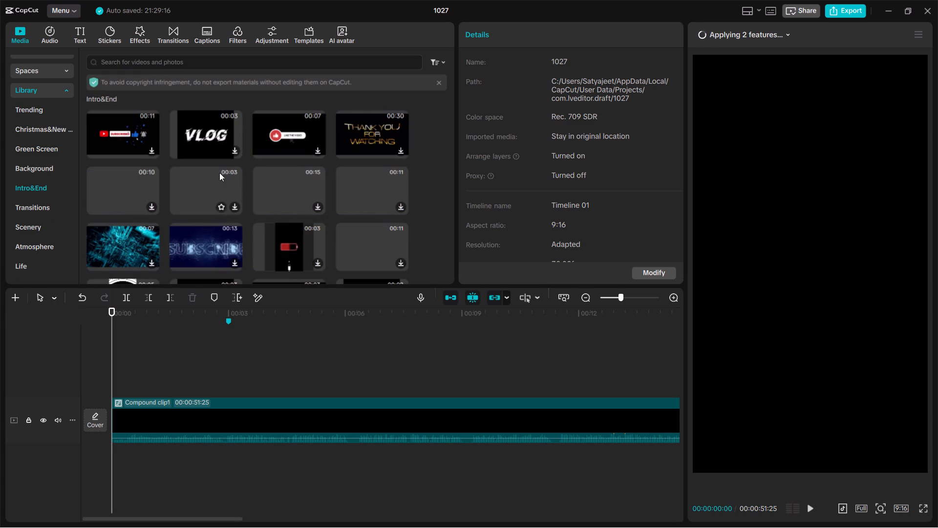
pyautogui.scroll(-1, 159, 195)
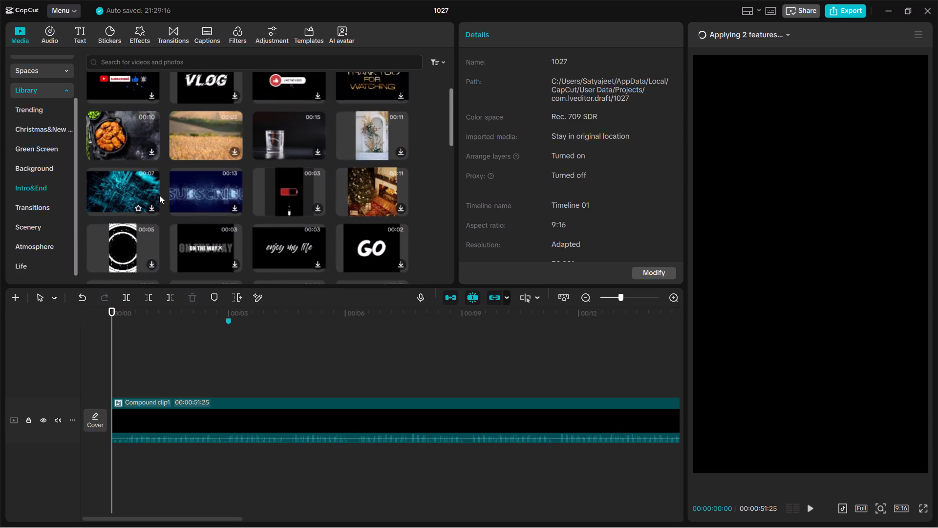
pyautogui.scroll(-1, 221, 204)
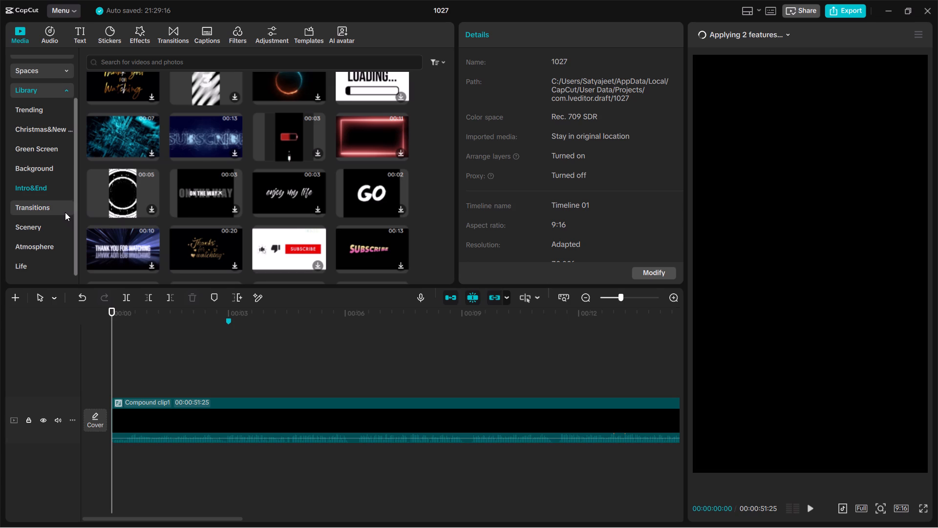
pyautogui.scroll(-1, 65, 212)
pyautogui.click(43, 249)
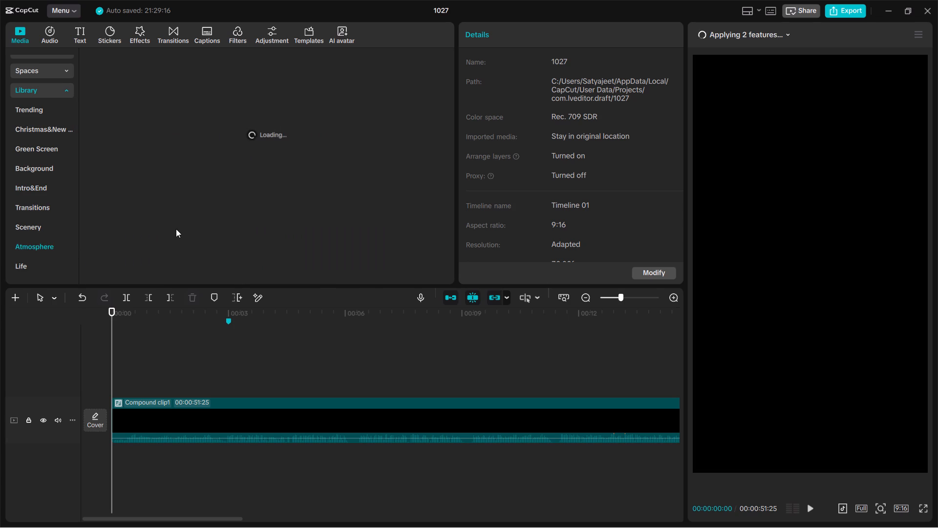
pyautogui.scroll(-1, 274, 162)
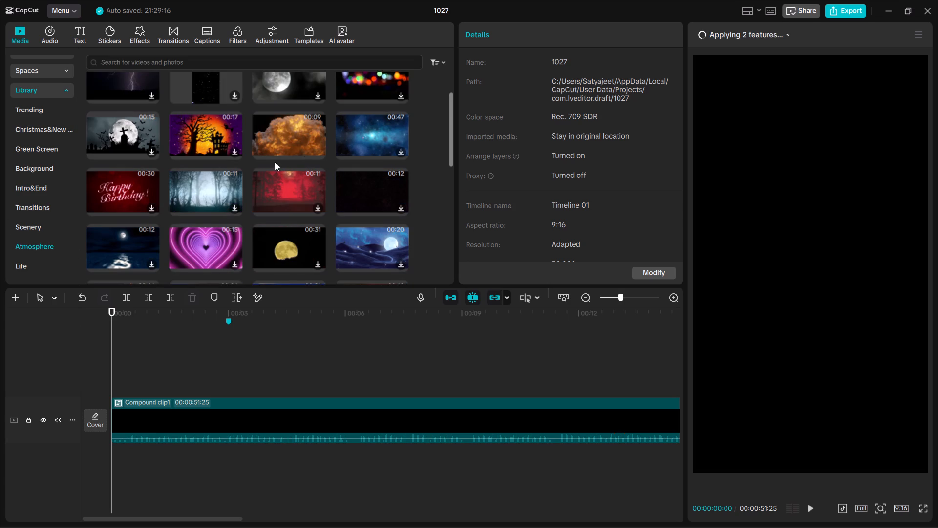
# Examine the Background and Green Screen categories of the stock library, going through the green-screen clips at length.
pyautogui.click(43, 168)
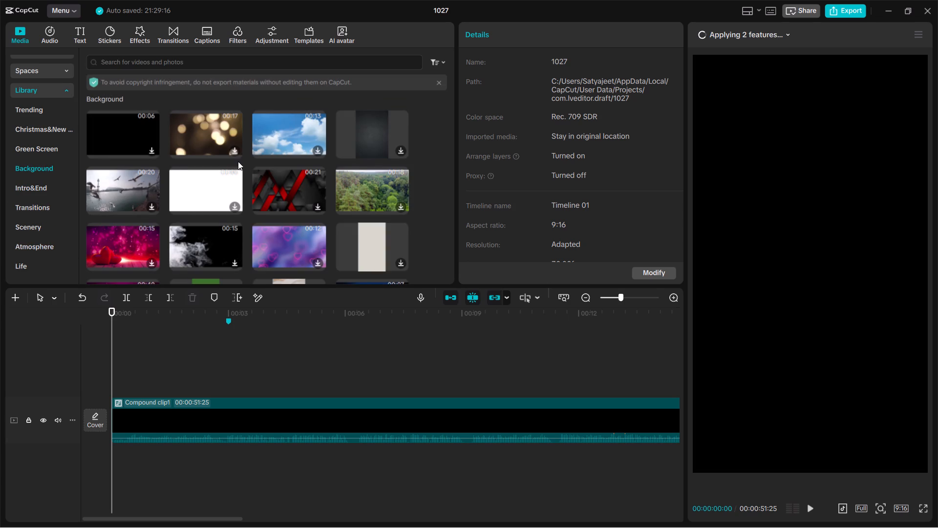
pyautogui.click(43, 147)
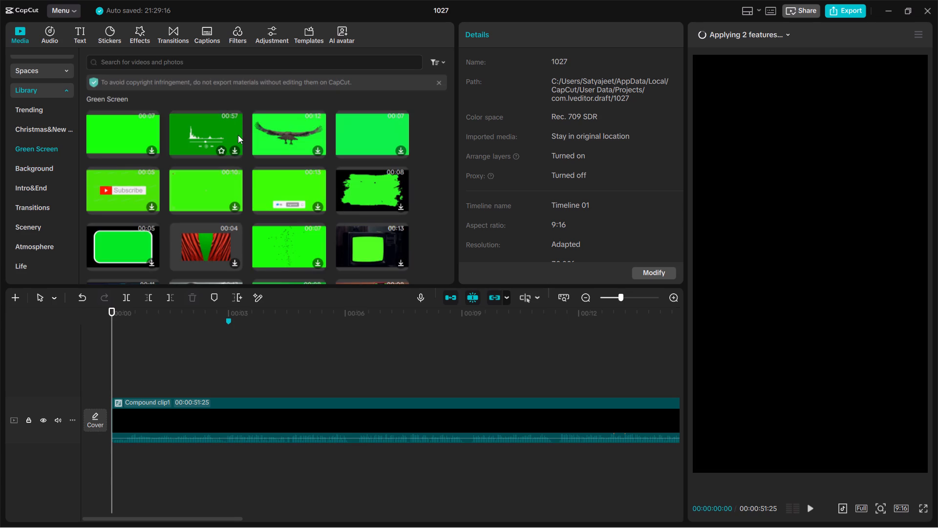
pyautogui.scroll(-2, 303, 178)
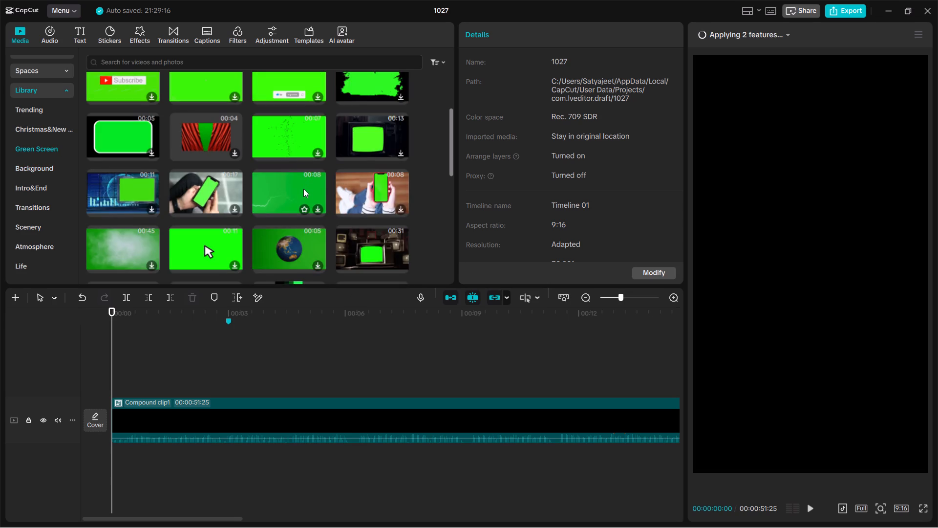
pyautogui.scroll(-4, 303, 192)
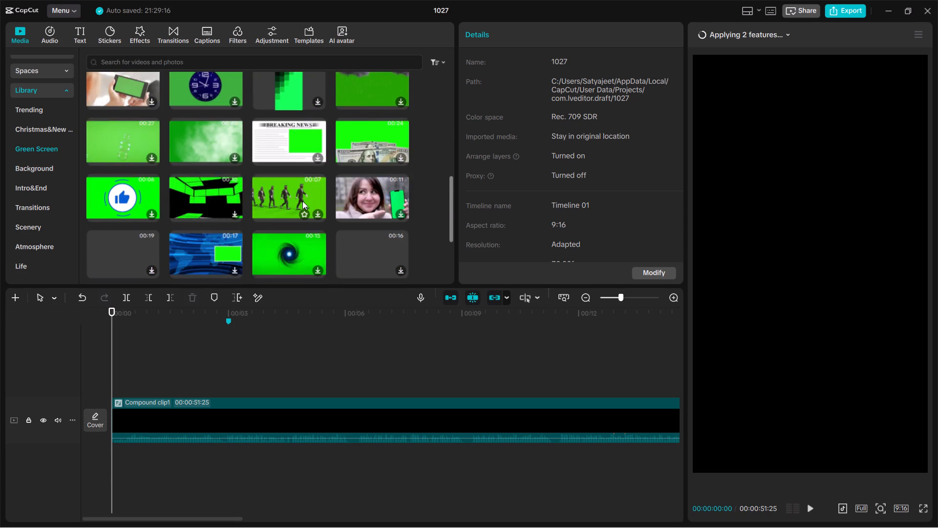
pyautogui.scroll(-6, 302, 201)
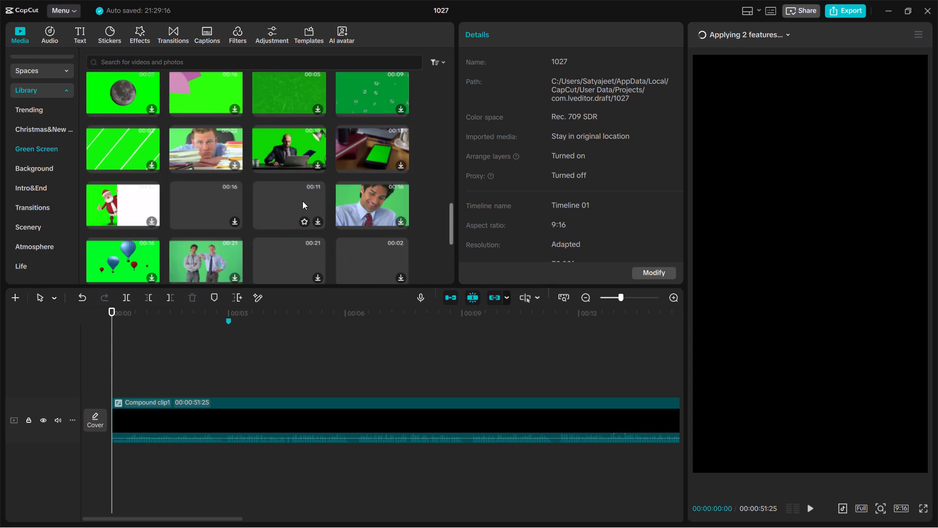
pyautogui.scroll(-3, 302, 201)
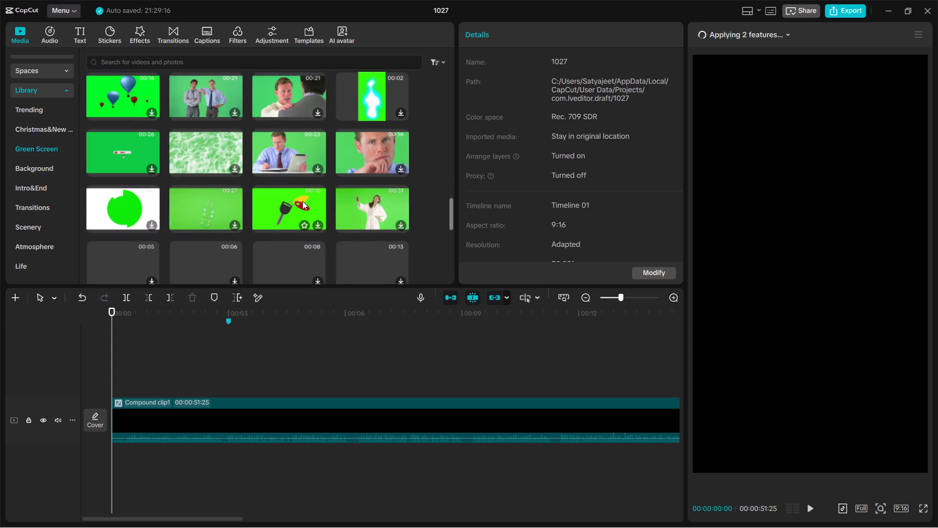
pyautogui.scroll(-5, 302, 201)
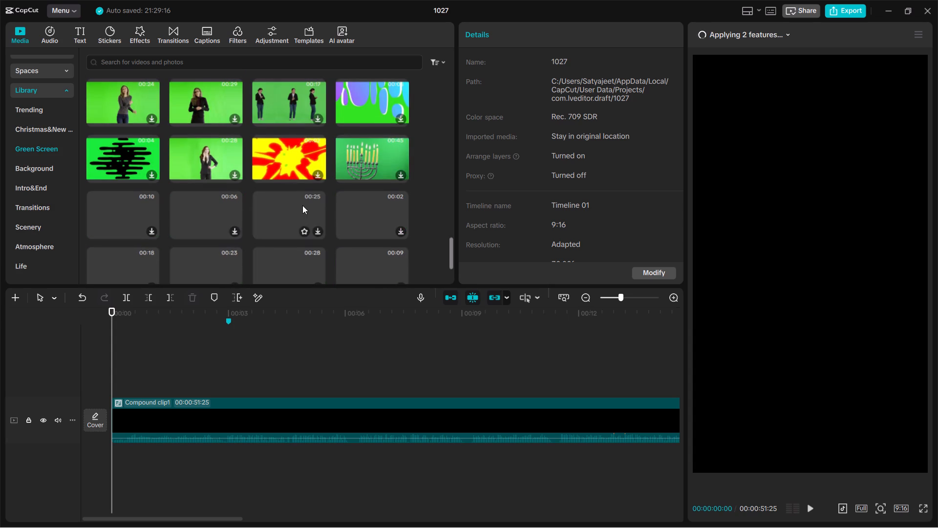
pyautogui.scroll(-2, 302, 205)
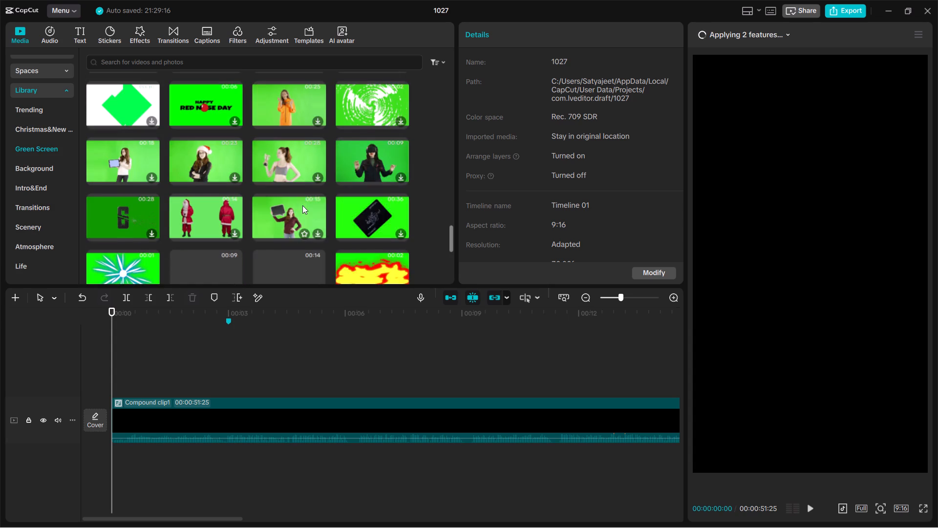
pyautogui.scroll(-4, 302, 205)
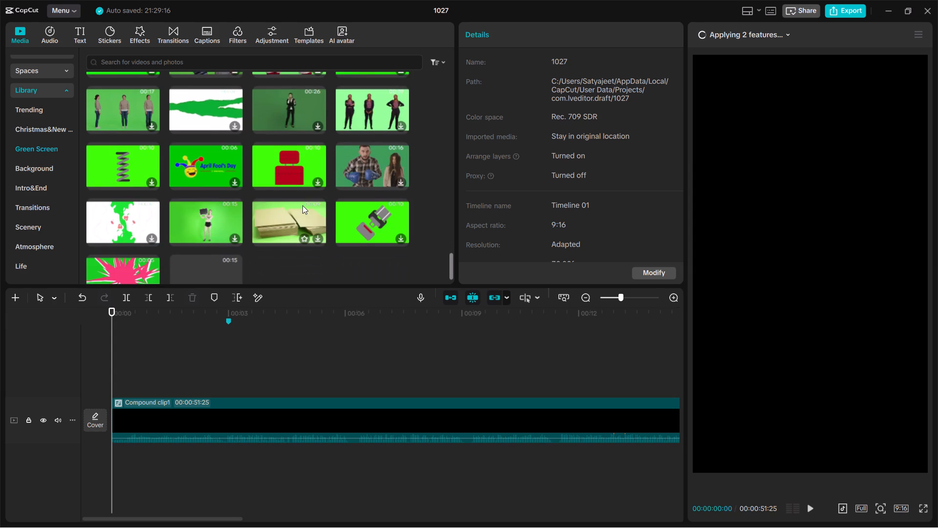
pyautogui.scroll(-3, 302, 205)
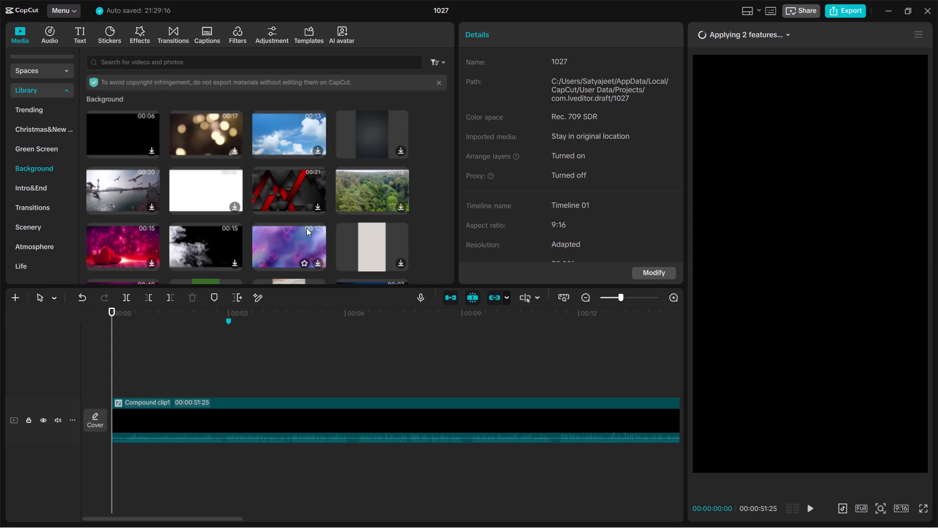
# View the project's imported media and the options for adding text.
pyautogui.scroll(2, 51, 161)
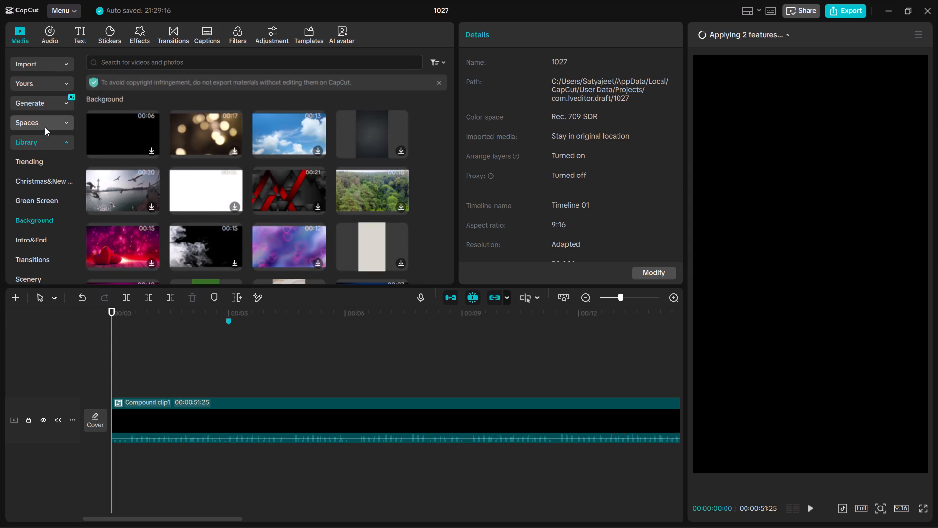
pyautogui.click(39, 85)
pyautogui.click(39, 66)
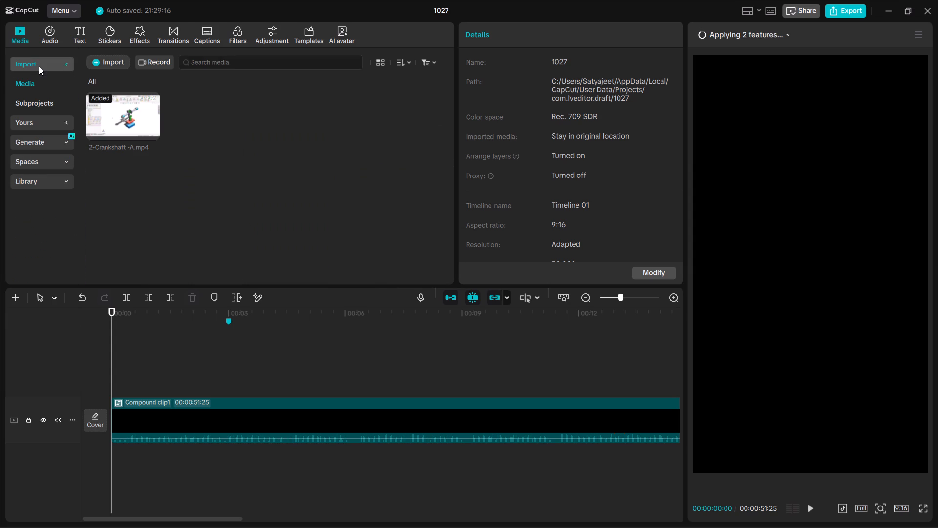
pyautogui.click(60, 27)
pyautogui.click(78, 38)
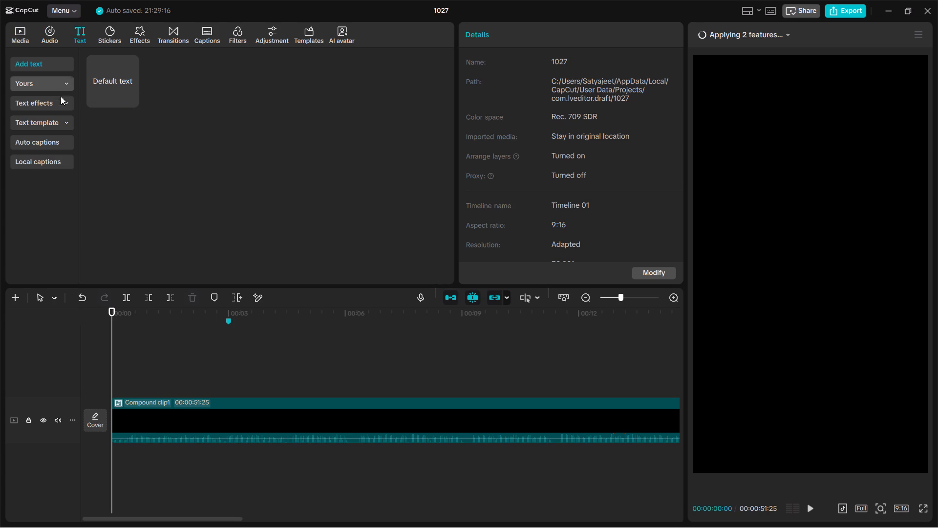
# Look through the available stickers, effects, transitions, captions, filters and adjustment options for the video.
pyautogui.click(118, 35)
pyautogui.click(139, 32)
pyautogui.click(167, 33)
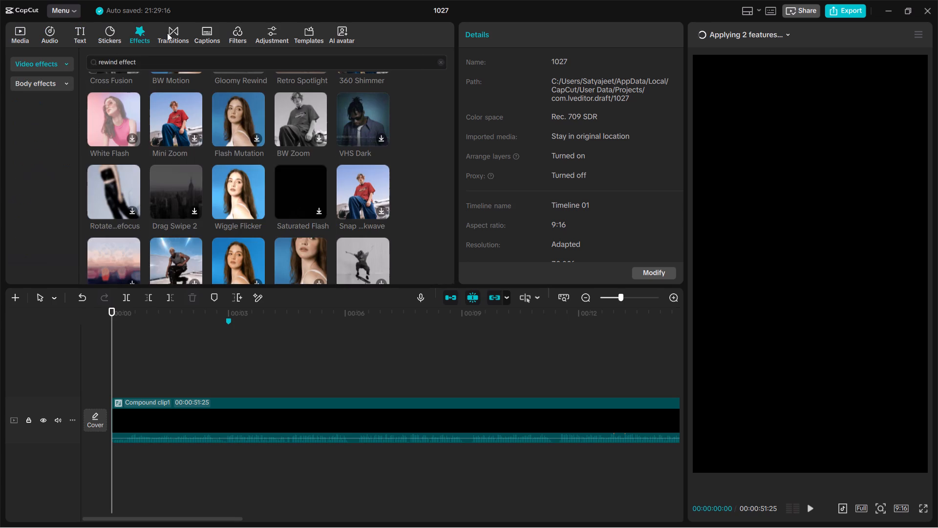
pyautogui.click(203, 33)
pyautogui.click(235, 34)
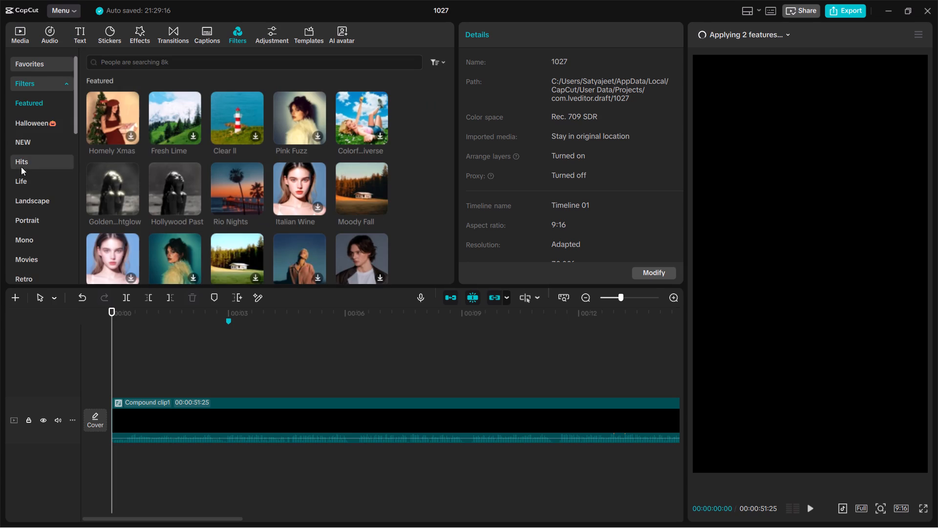
pyautogui.scroll(-14, 17, 187)
pyautogui.click(284, 32)
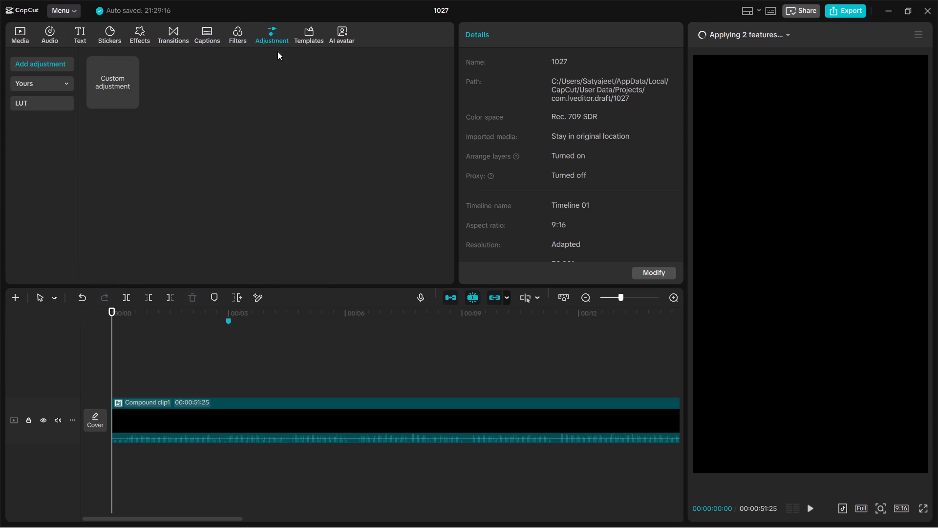
# Try to load the template library, and check the AI avatar library and its speech step.
pyautogui.click(312, 35)
pyautogui.click(312, 36)
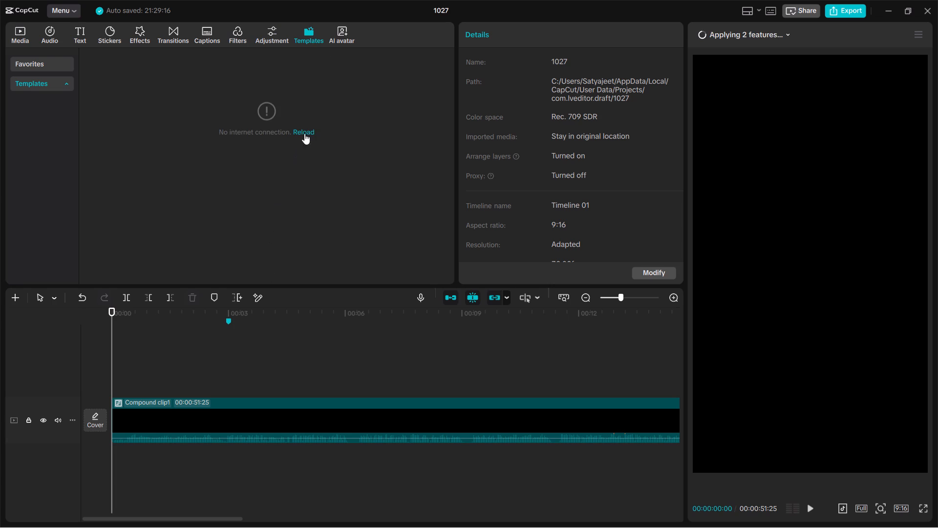
pyautogui.click(304, 133)
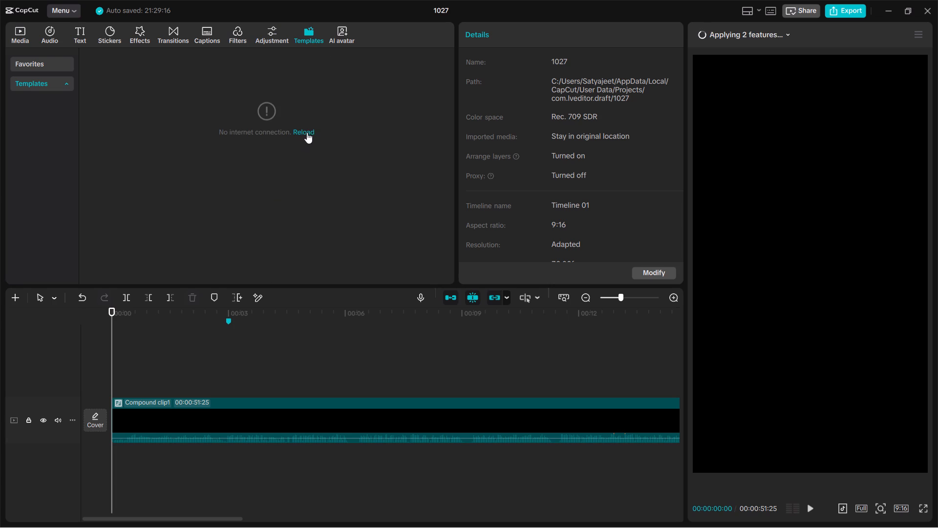
pyautogui.click(307, 132)
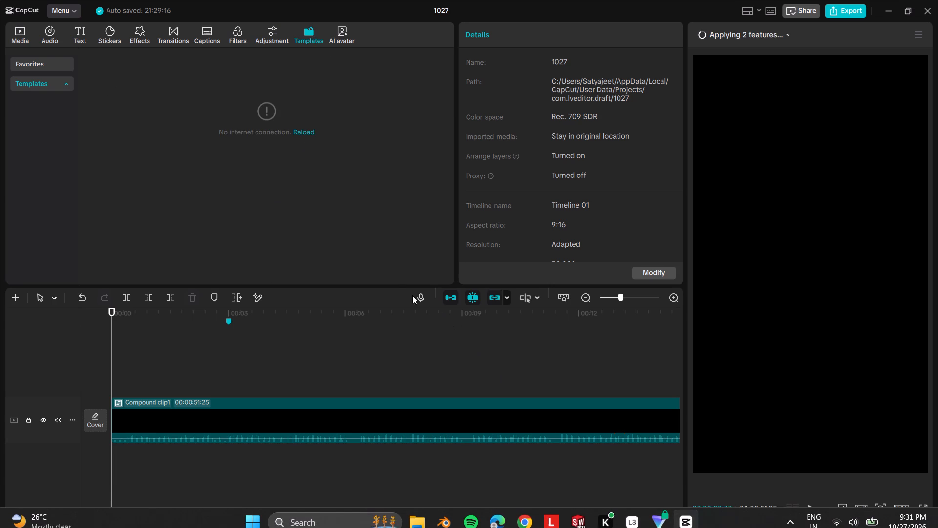
pyautogui.click(346, 34)
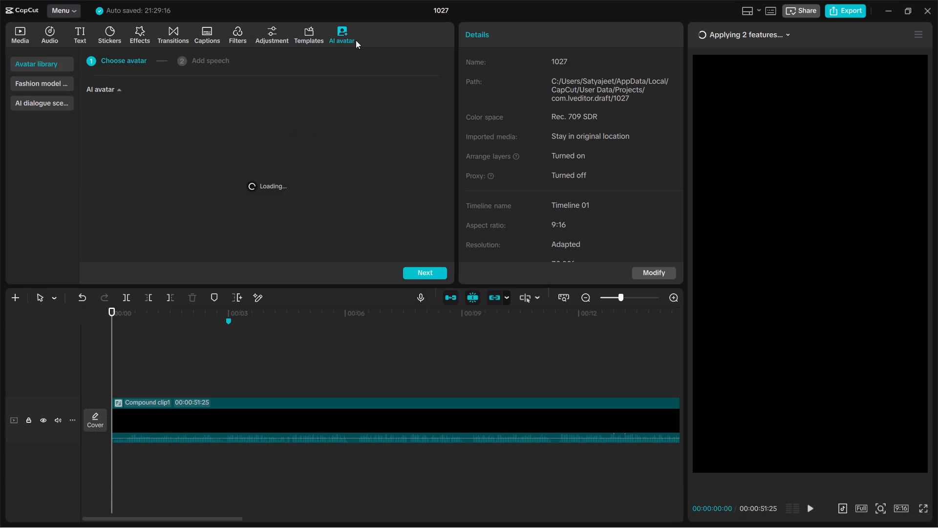
pyautogui.click(193, 60)
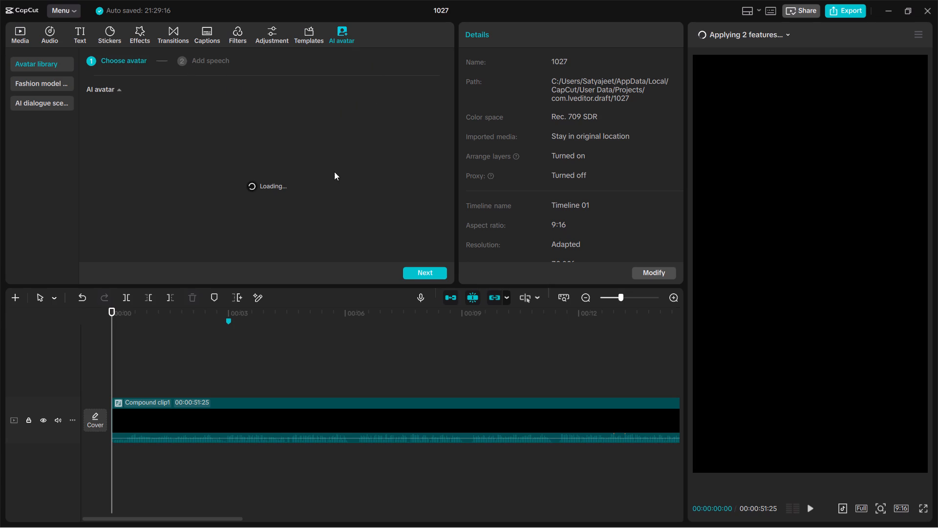